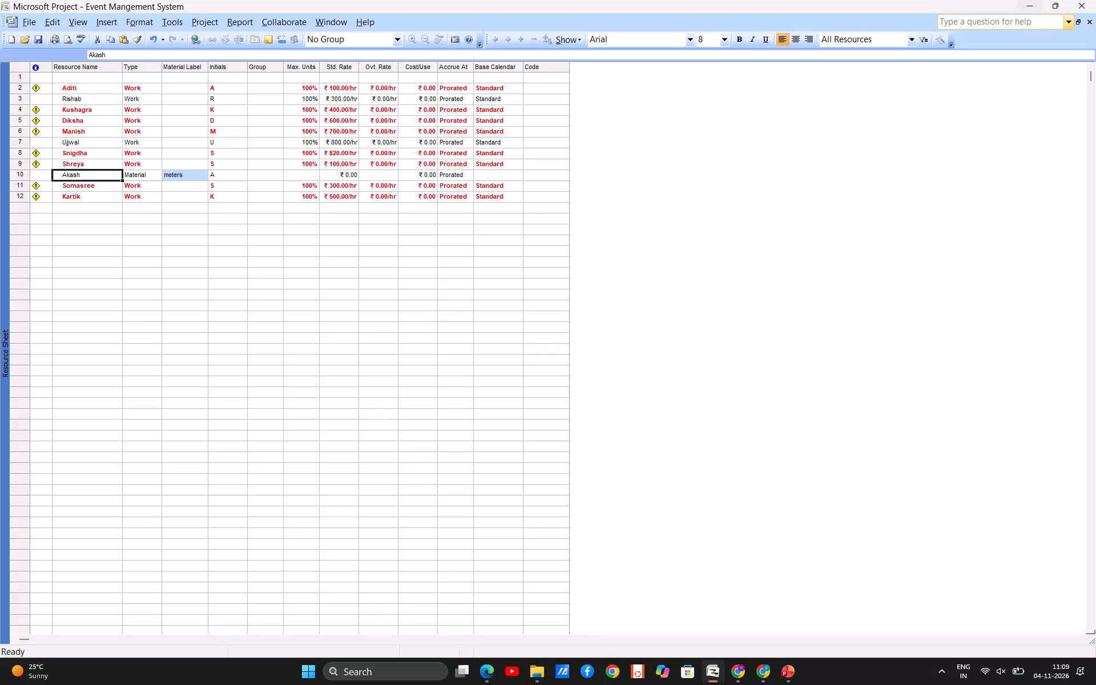
Switch to Notepad, maximize its window and open a new blank document.
{"action": "left_click", "coordinate": [384, 676]}
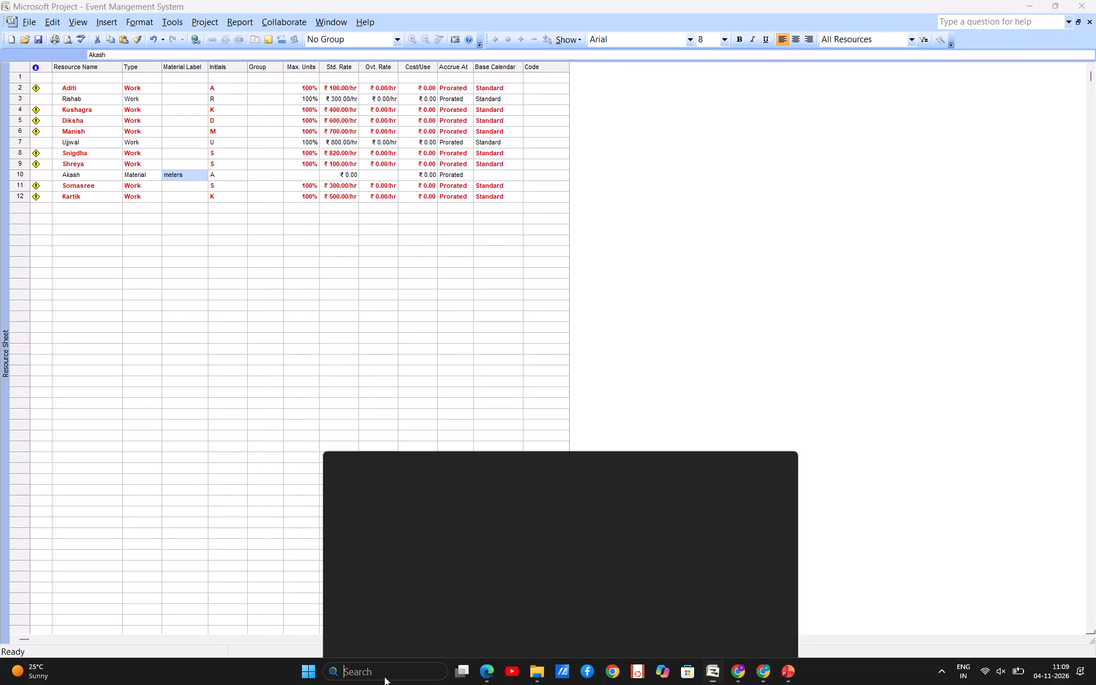
{"action": "type", "text": "no"}
{"action": "key", "text": "Return"}
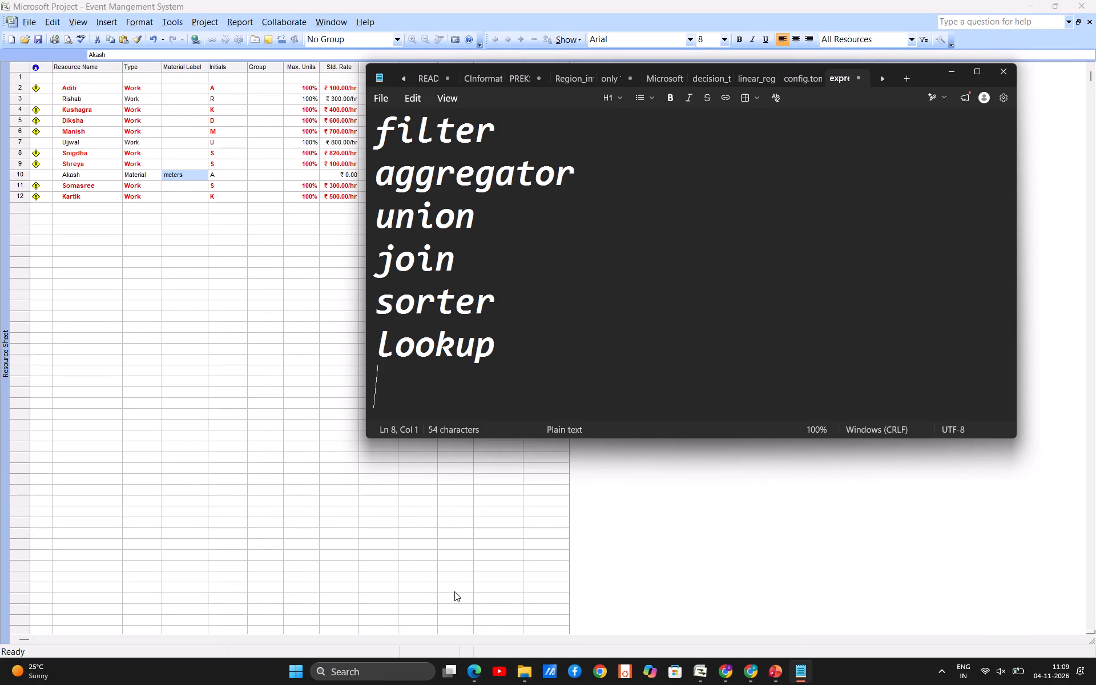
{"action": "left_click", "coordinate": [978, 68]}
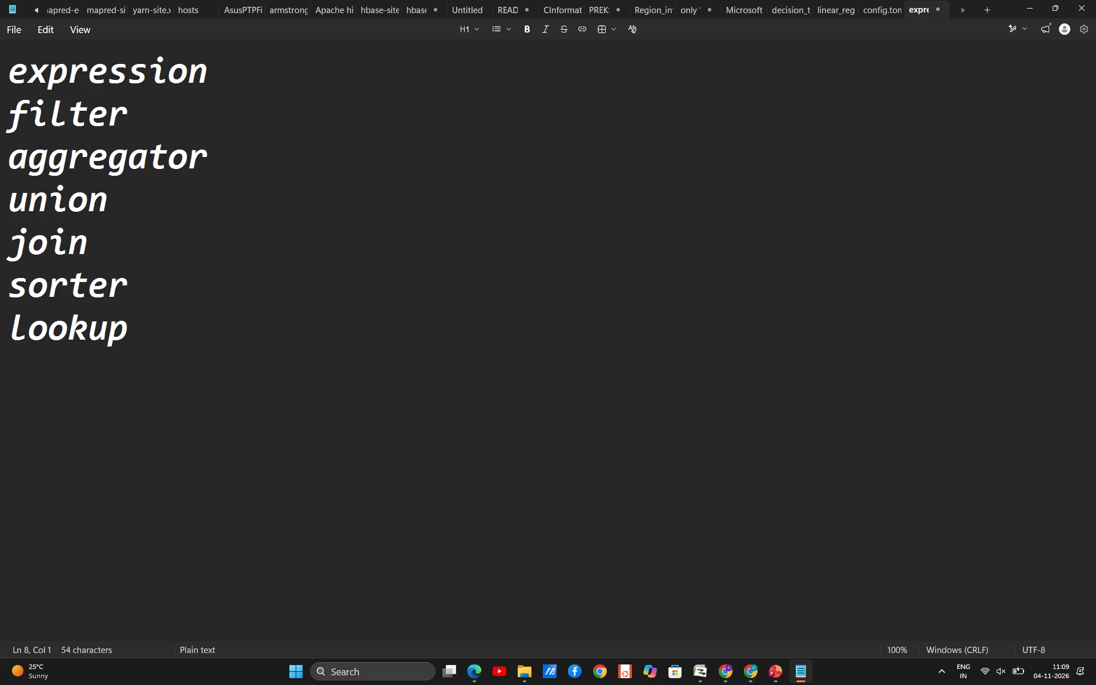
{"action": "left_click", "coordinate": [987, 6]}
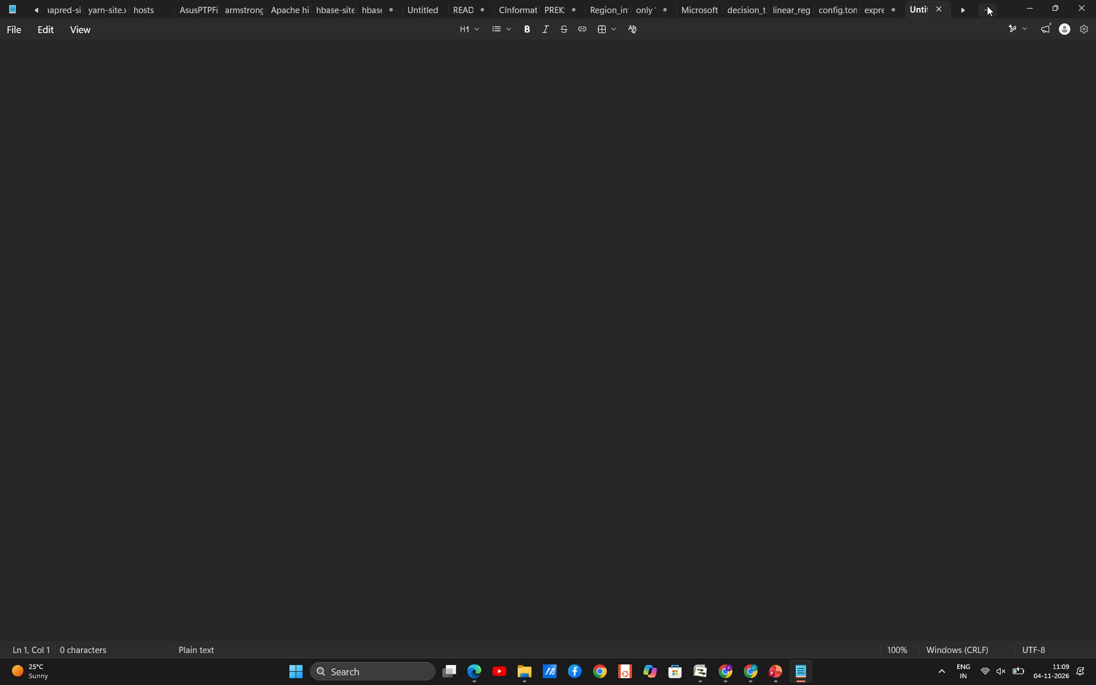
{"action": "left_click", "coordinate": [5, 93]}
Write "8 working hours per day" as the first line of the blank note.
{"action": "type", "text": "8"}
{"action": "key", "text": "space"}
{"action": "type", "text": "working"}
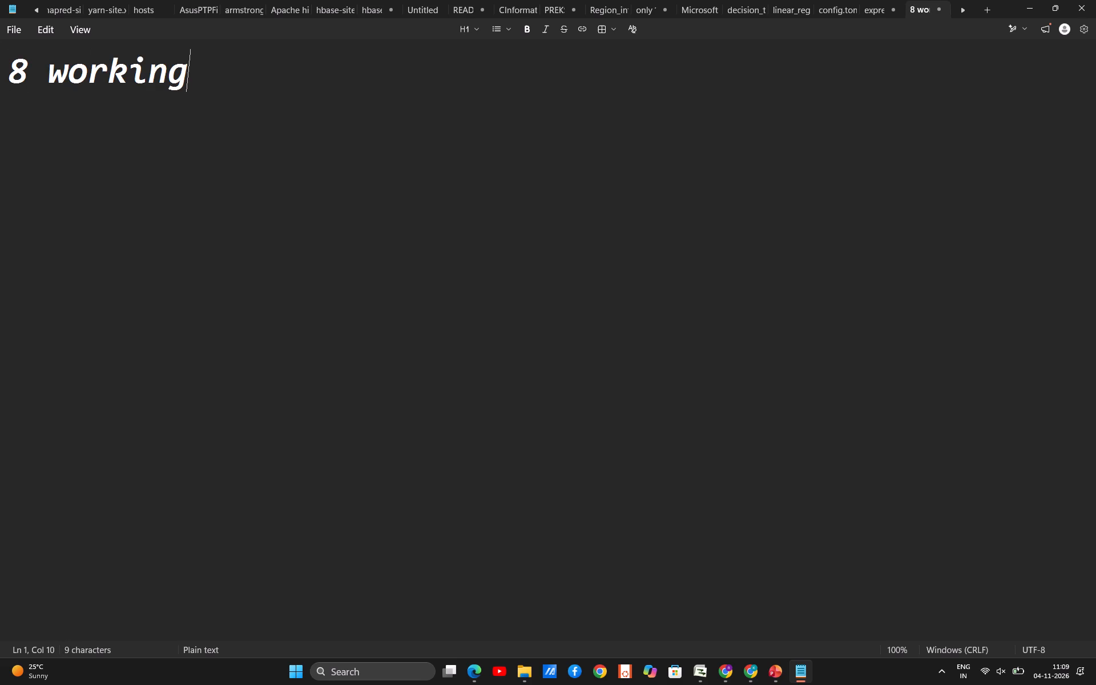
{"action": "key", "text": "space"}
{"action": "type", "text": "hours per day"}
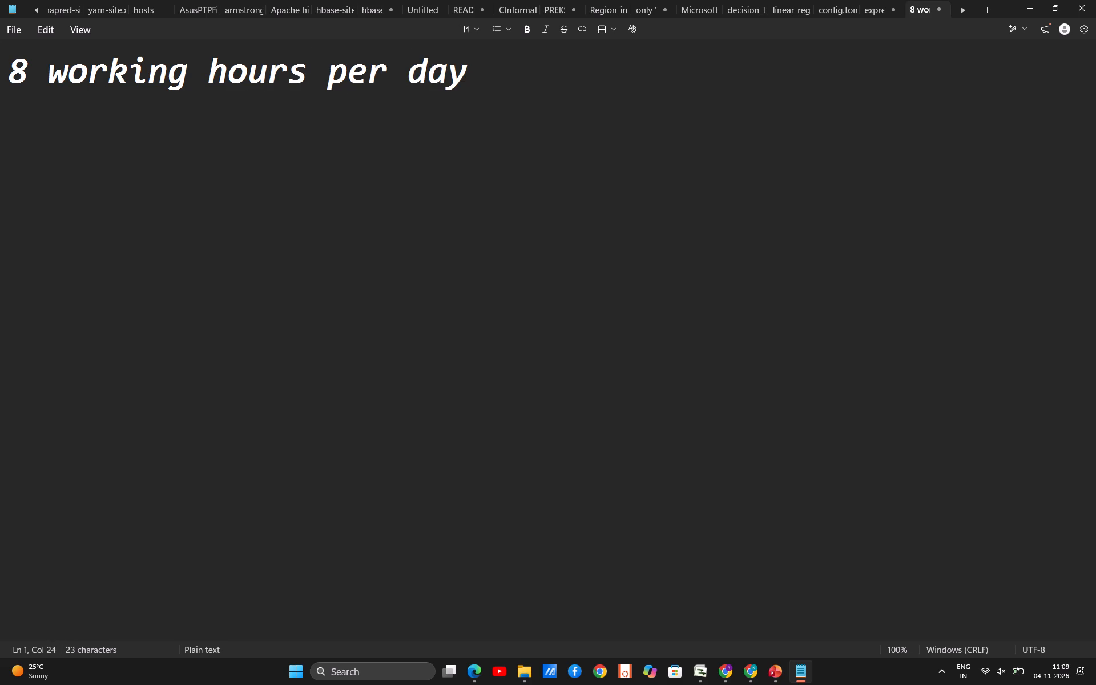
{"action": "key", "text": "Return"}
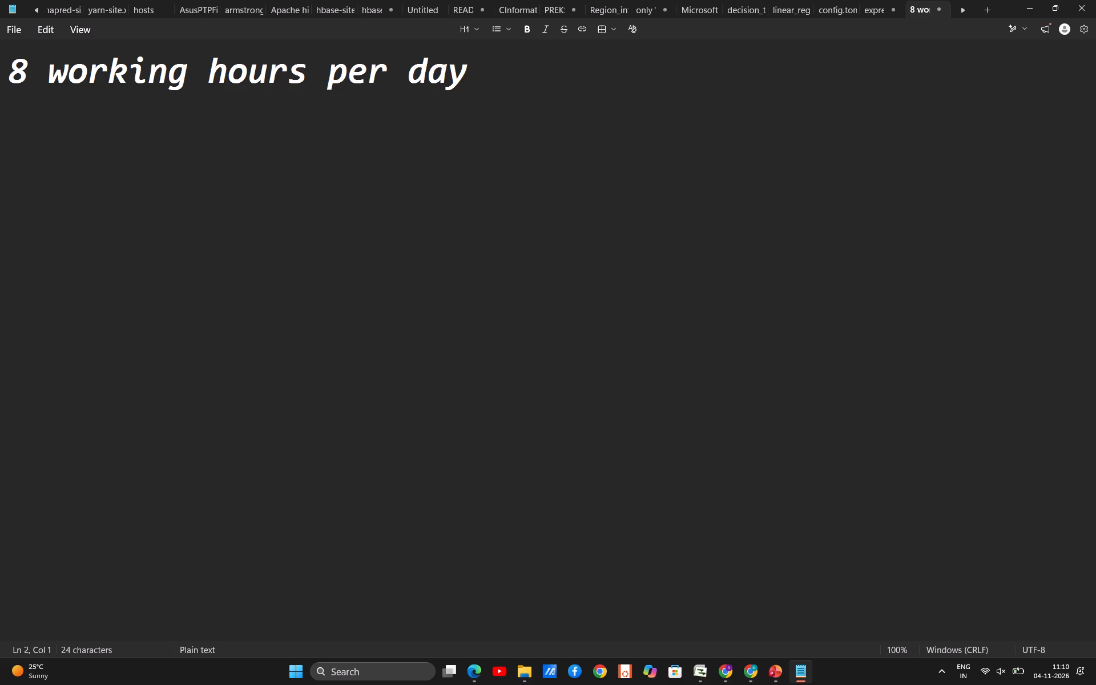
Add a second line reading "5 working days per week".
{"action": "type", "text": "5 working"}
{"action": "key", "text": "space"}
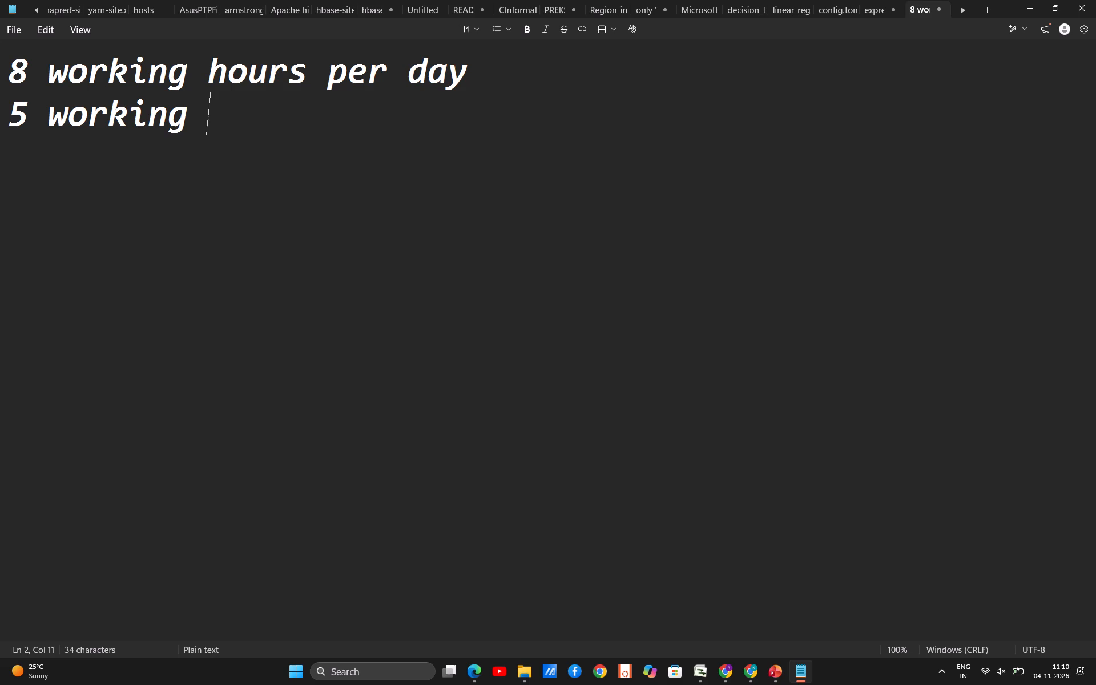
{"action": "type", "text": "days"}
{"action": "key", "text": "space"}
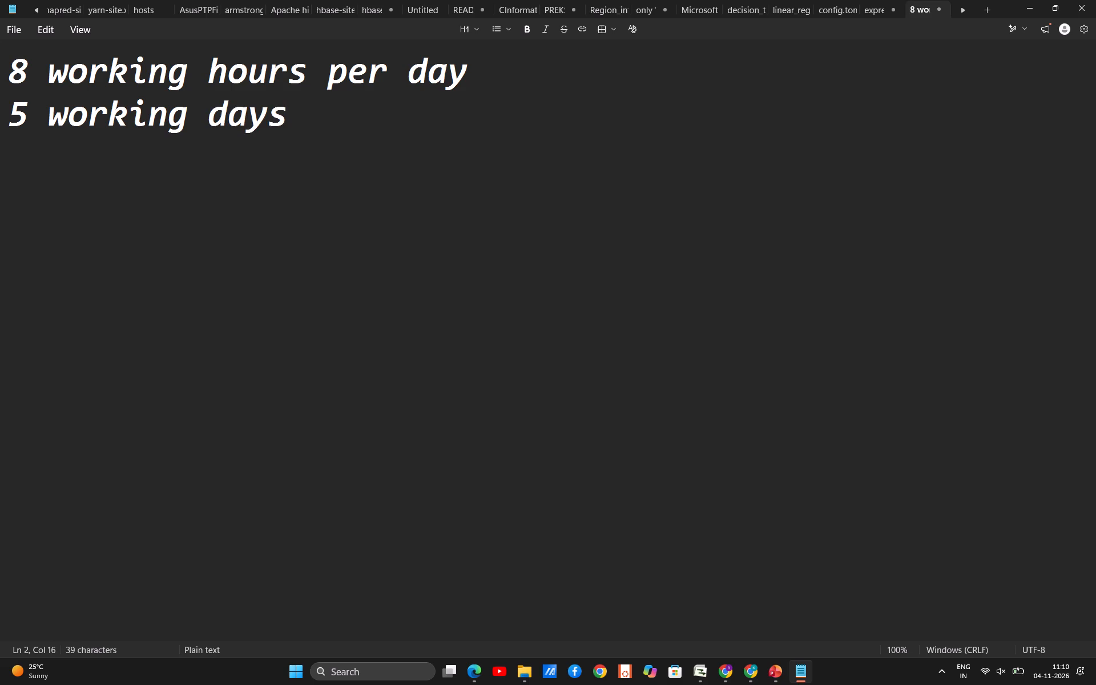
{"action": "type", "text": "per week"}
{"action": "key", "text": "Return"}
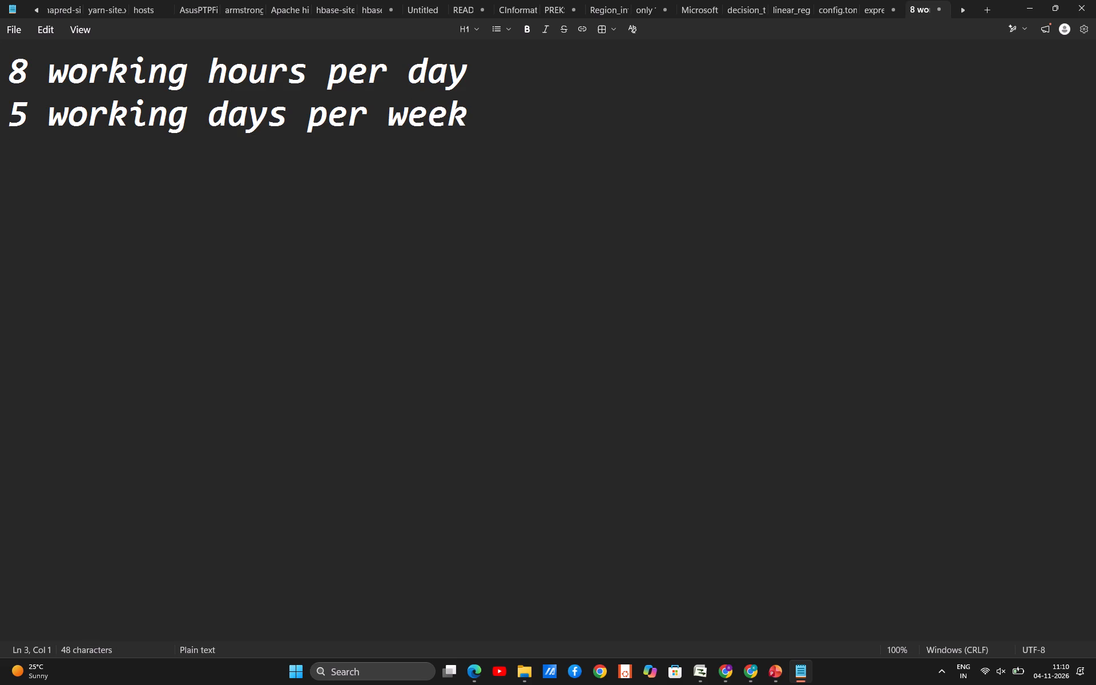
Add a third line reading "each resource work at 100% capacity".
{"action": "type", "text": "each"}
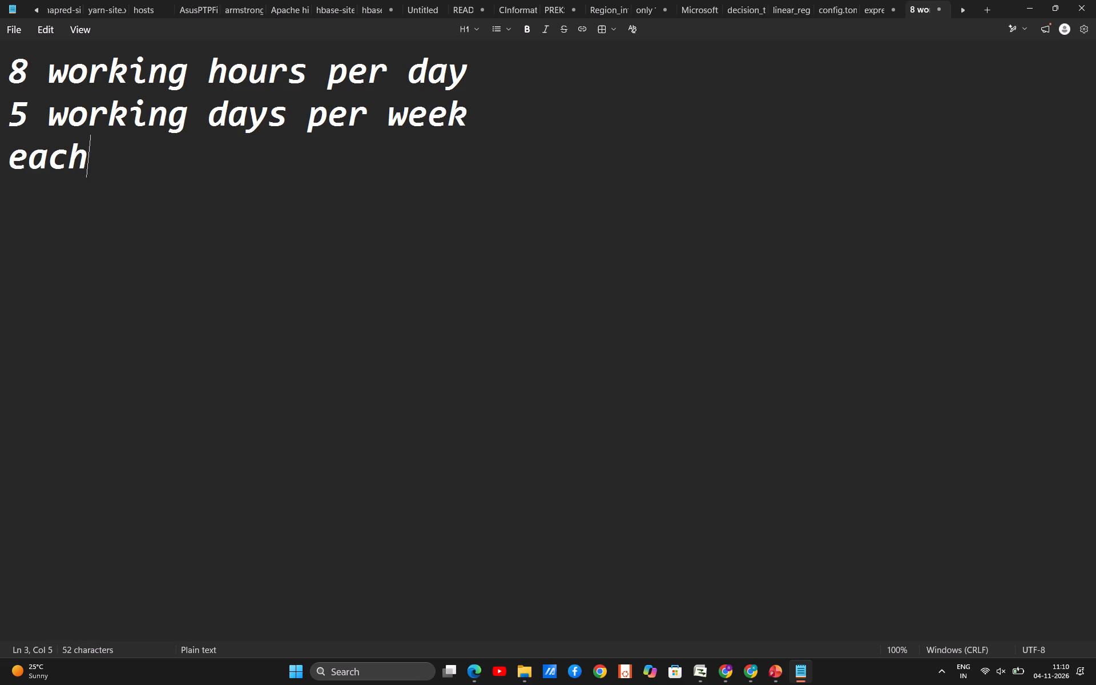
{"action": "key", "text": "space"}
{"action": "type", "text": "resource work"}
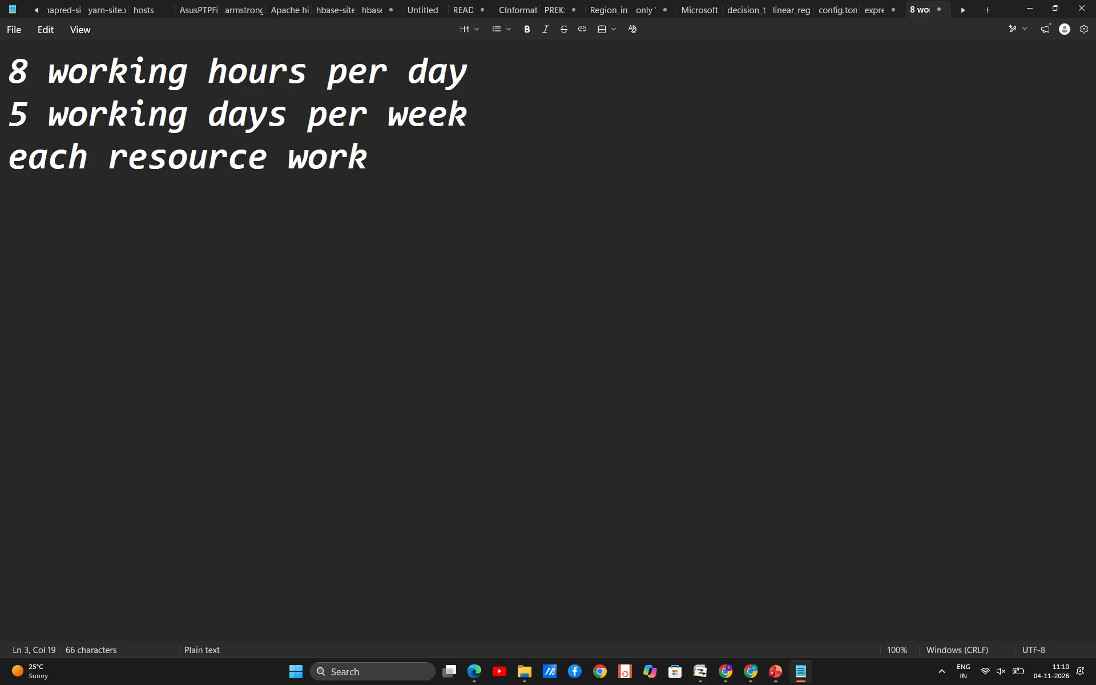
{"action": "type", "text": "at"}
{"action": "key", "text": "space"}
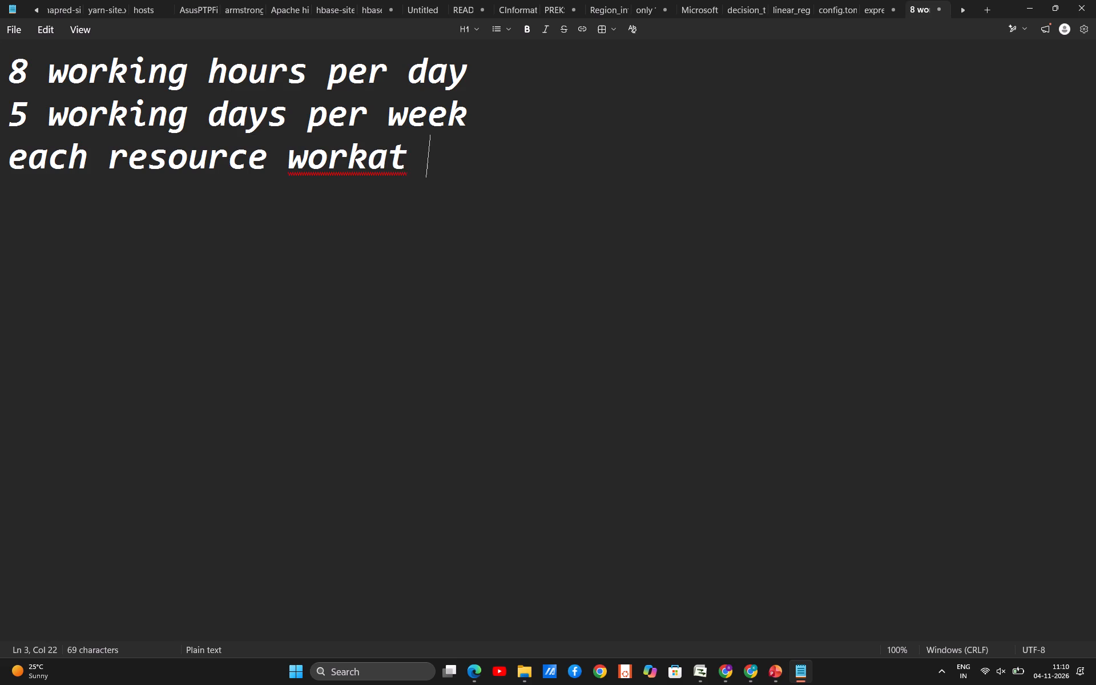
{"action": "key", "text": "BackSpace"}
{"action": "key", "text": "BackSpace"}
{"action": "key", "text": "BackSpace"}
{"action": "key", "text": "space"}
{"action": "type", "text": "at 100"}
{"action": "type", "text": "% capacity"}
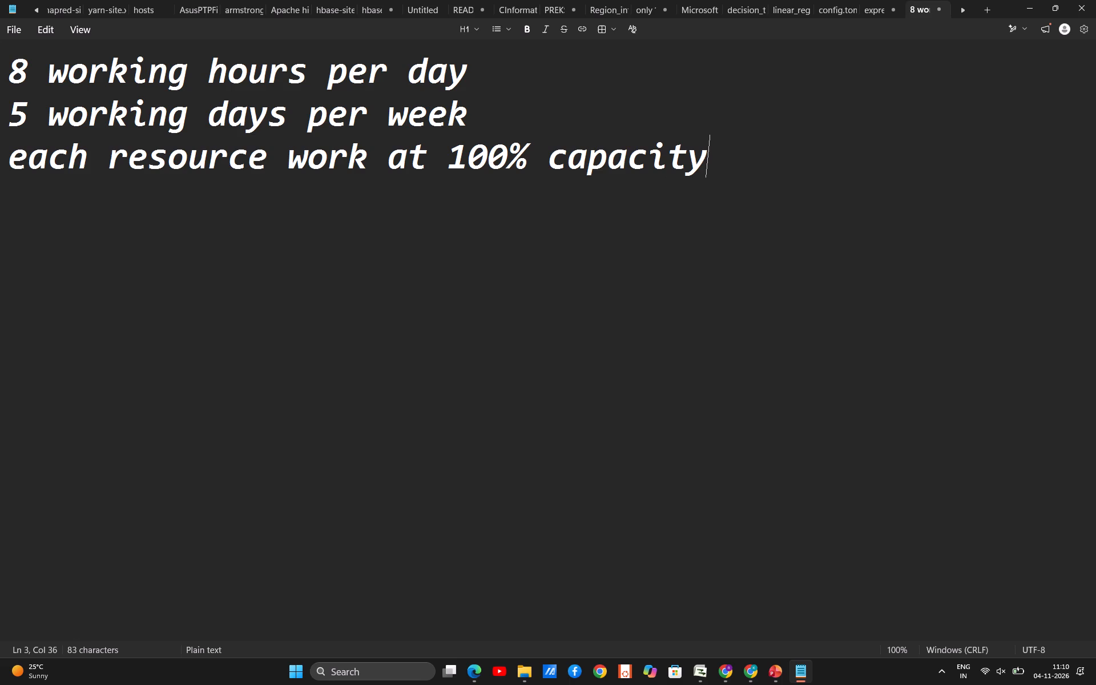
{"action": "key", "text": "Return"}
Add a fourth line reading "dates are in November 2026".
{"action": "type", "text": "datae"}
{"action": "key", "text": "BackSpace"}
{"action": "key", "text": "BackSpace"}
{"action": "type", "text": "es"}
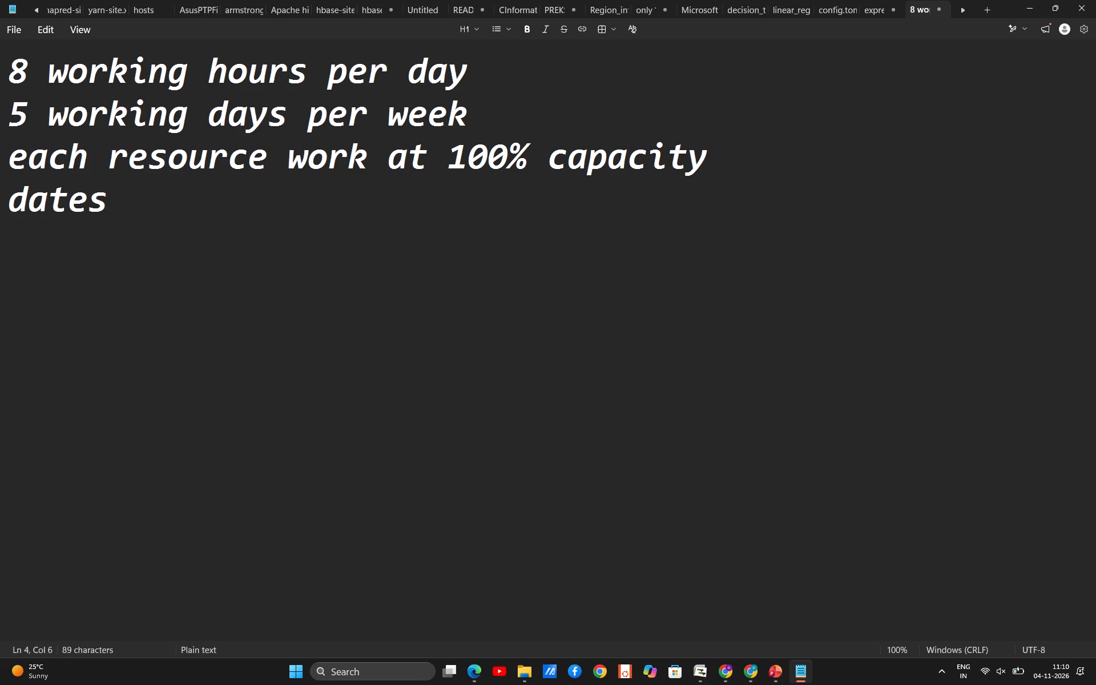
{"action": "key", "text": "space"}
{"action": "type", "text": "are in novermber"}
{"action": "key", "text": "space"}
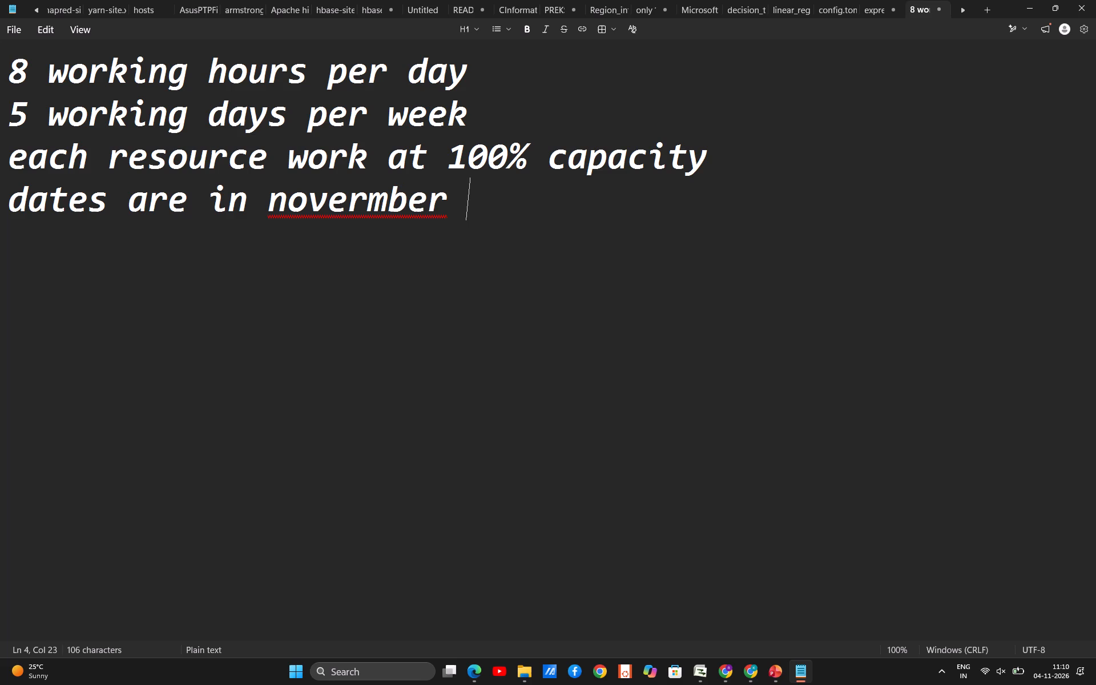
{"action": "key", "text": "BackSpace"}
{"action": "key", "text": "BackSpace"}
{"action": "key", "text": "BackSpace"}
{"action": "key", "text": "BackSpace"}
{"action": "key", "text": "BackSpace"}
{"action": "key", "text": "BackSpace"}
{"action": "type", "text": "mber"}
{"action": "key", "text": "space"}
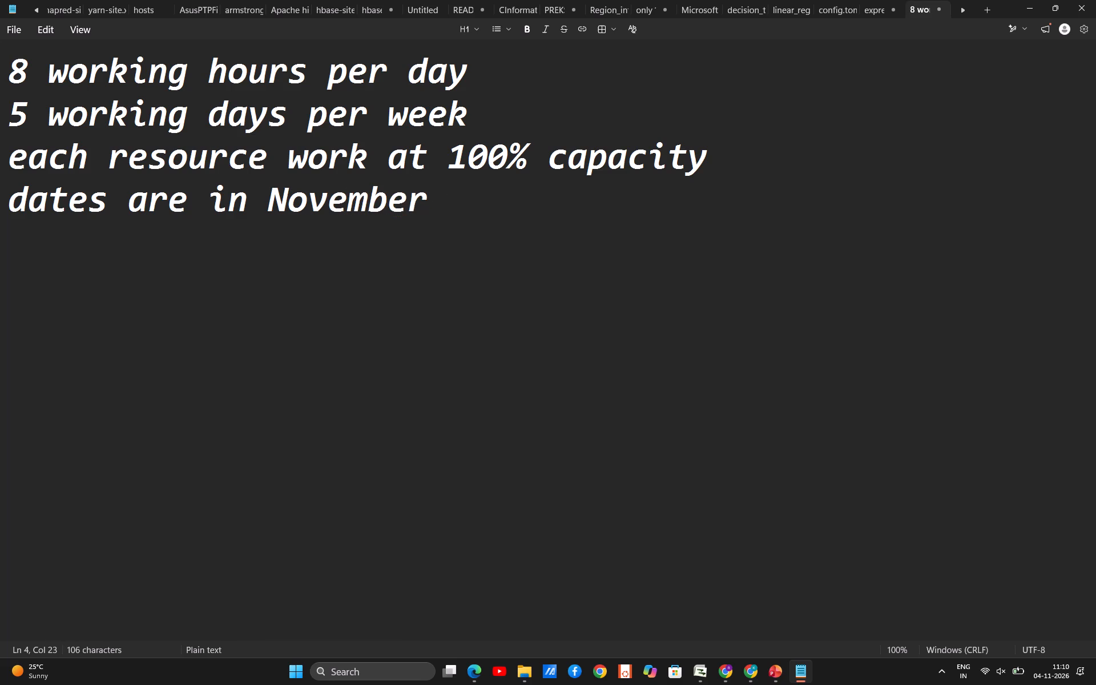
{"action": "type", "text": "2026"}
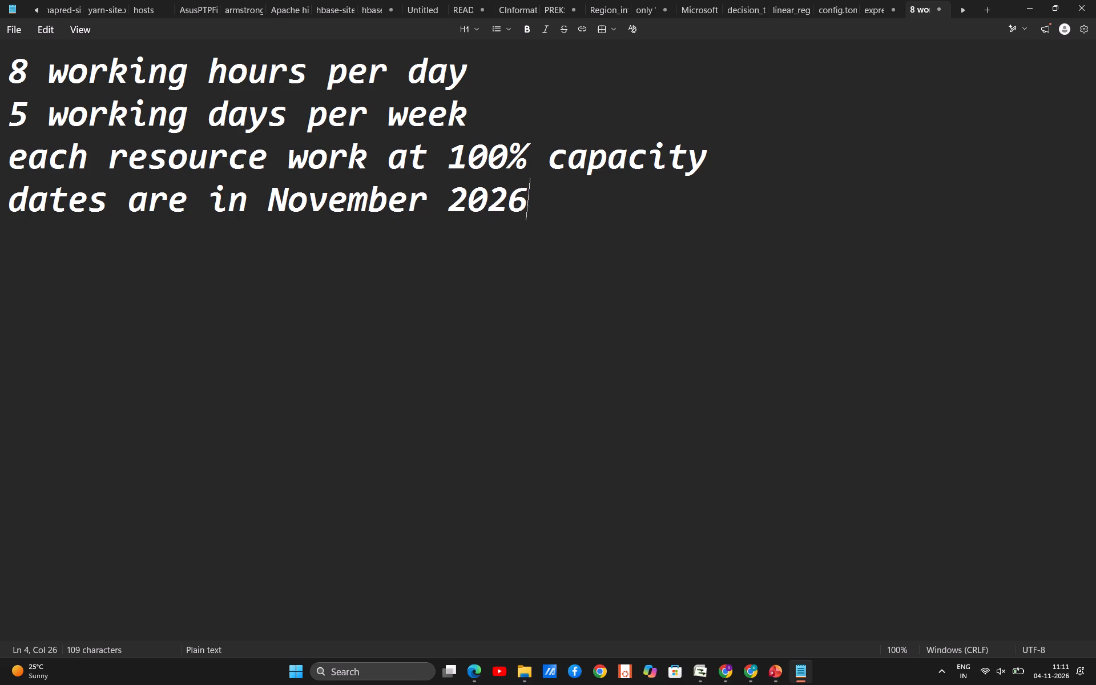
{"action": "key", "text": "Return"}
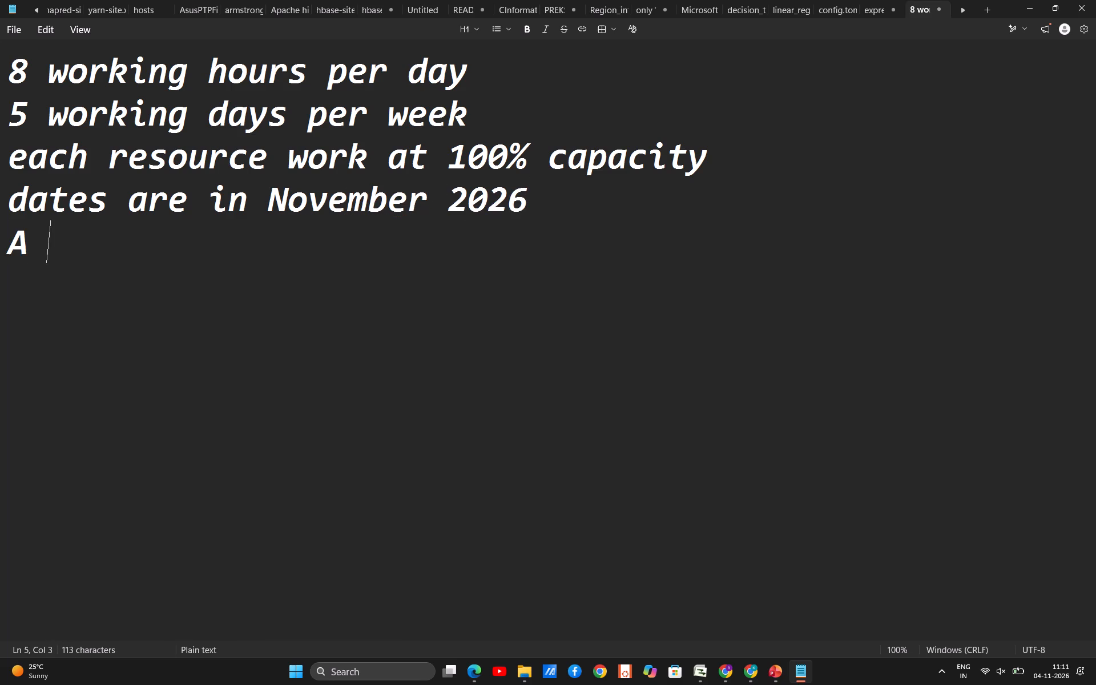
Add the scenario sentence "A company is developing a website Rahul assigned two task on the same dates".
{"action": "key", "text": "BackSpace"}
{"action": "key", "text": "BackSpace"}
{"action": "type", "text": "company"}
{"action": "key", "text": "space"}
{"action": "type", "text": "is developi"}
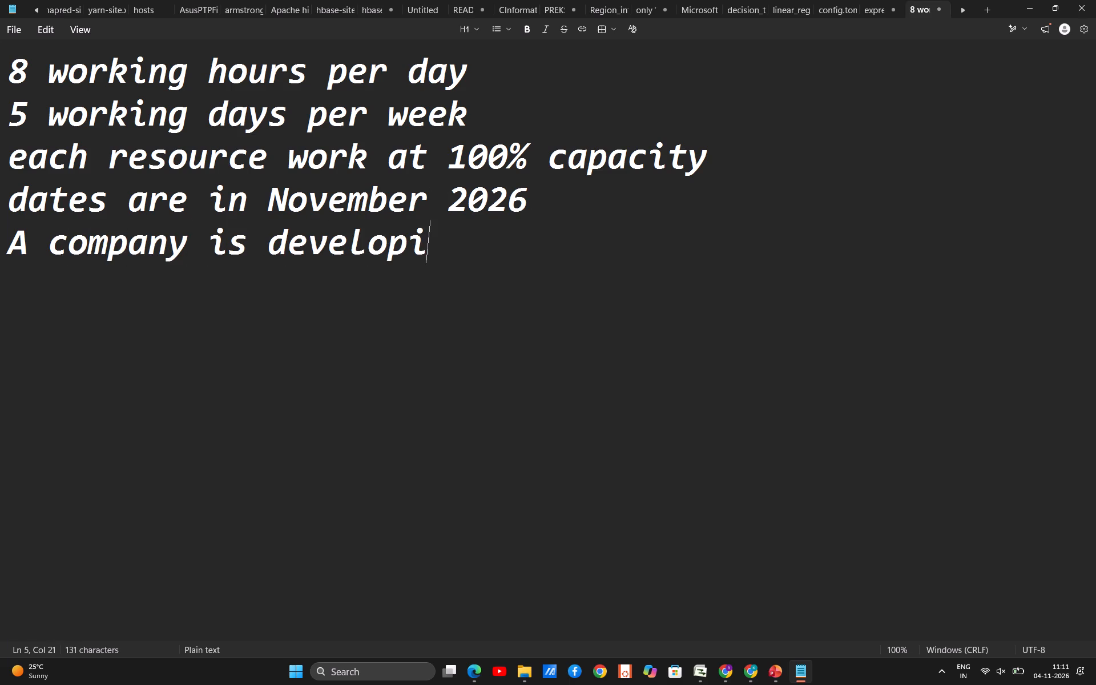
{"action": "type", "text": "ng"}
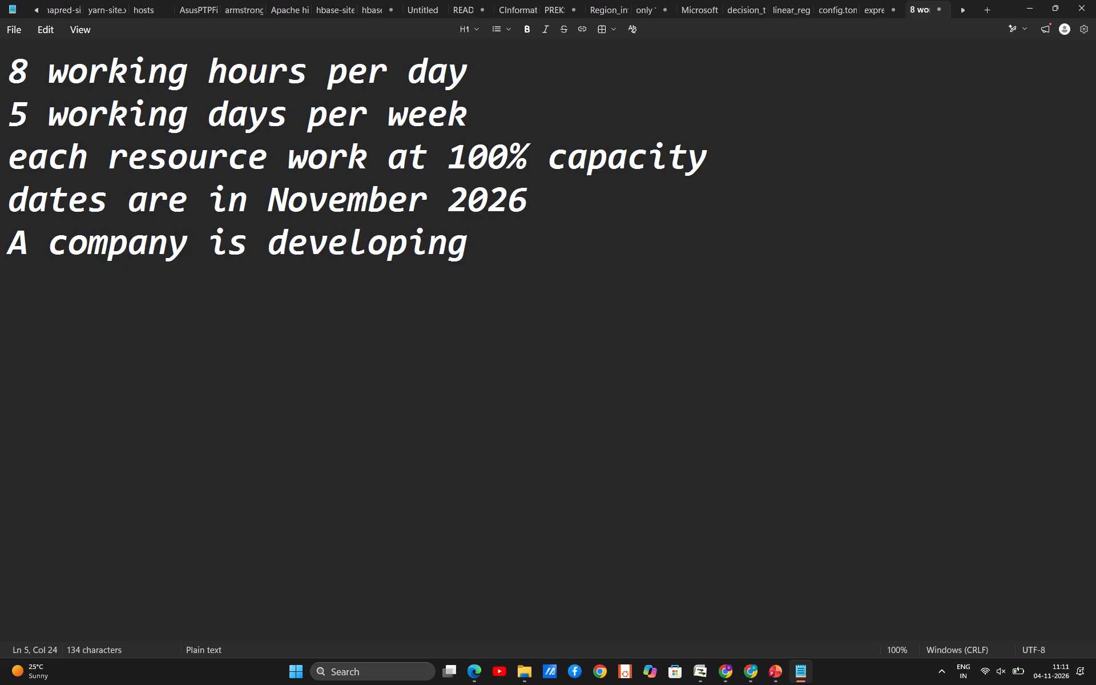
{"action": "key", "text": "space"}
{"action": "type", "text": "a website"}
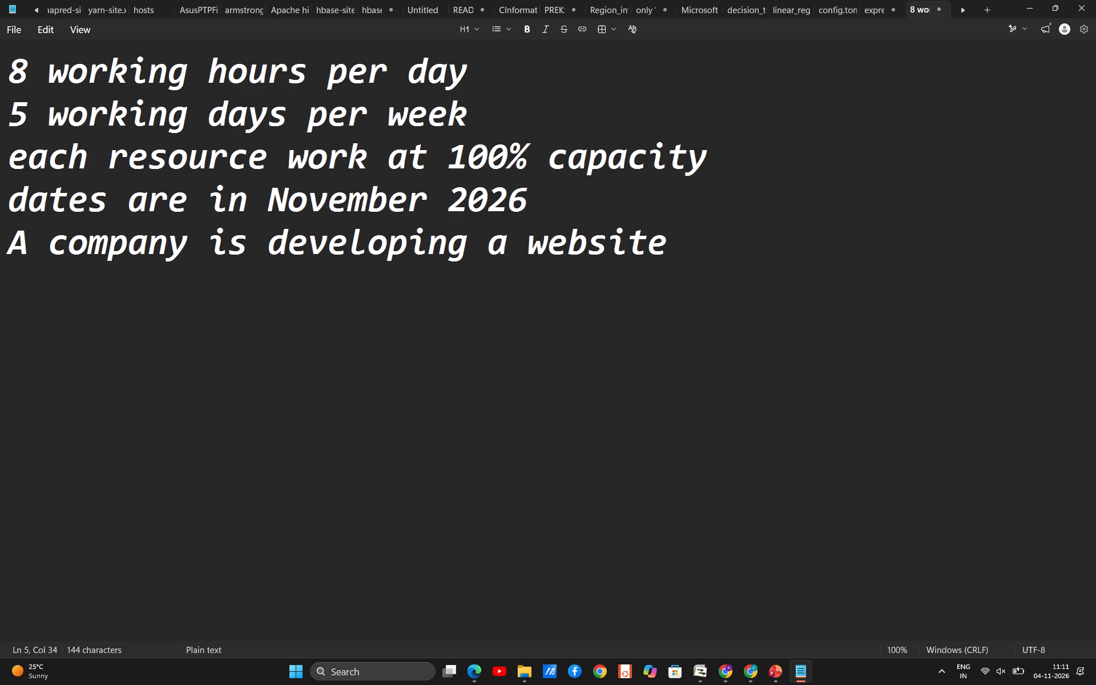
{"action": "key", "text": "space"}
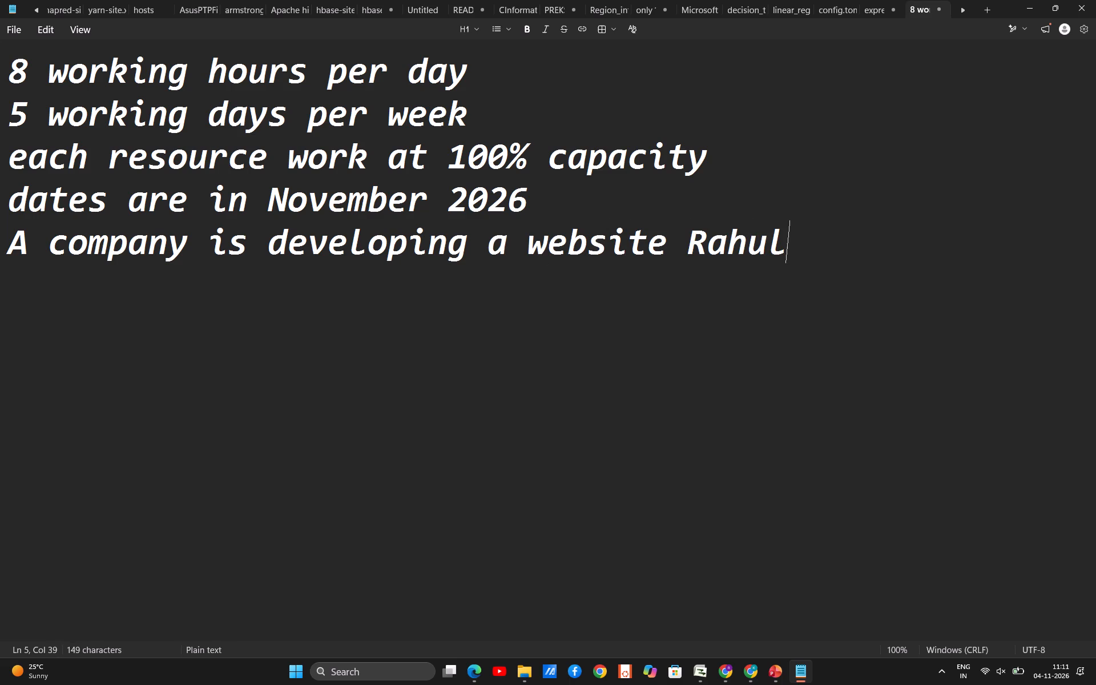
{"action": "key", "text": "space"}
{"action": "type", "text": "assigned"}
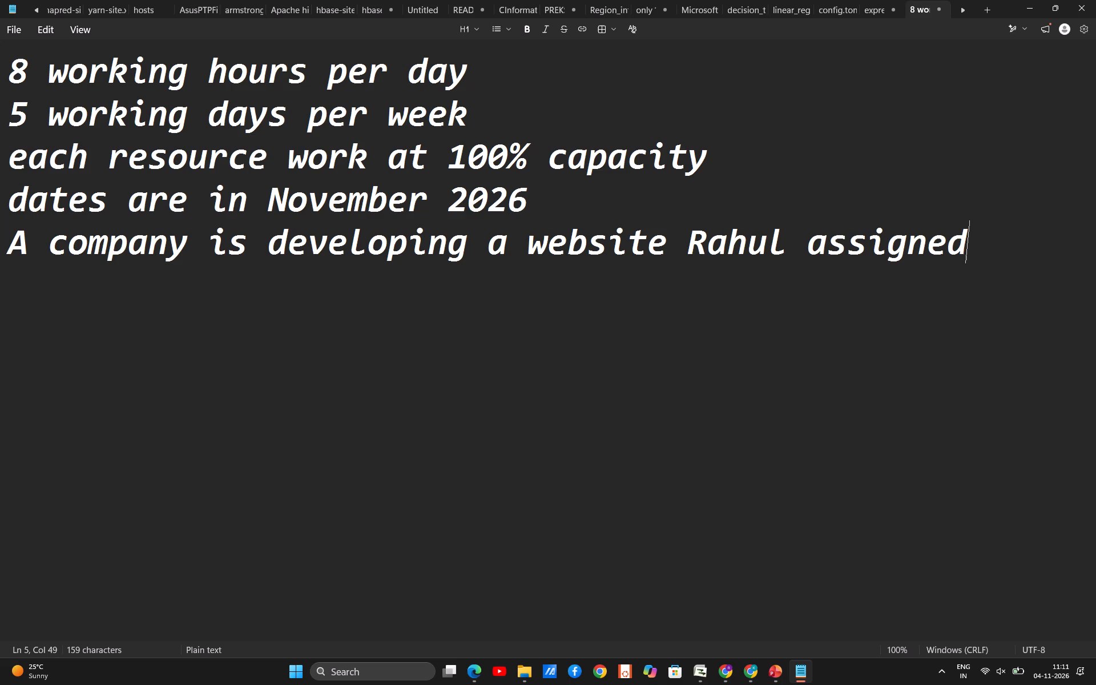
{"action": "key", "text": "space"}
{"action": "type", "text": "two"}
{"action": "key", "text": "space"}
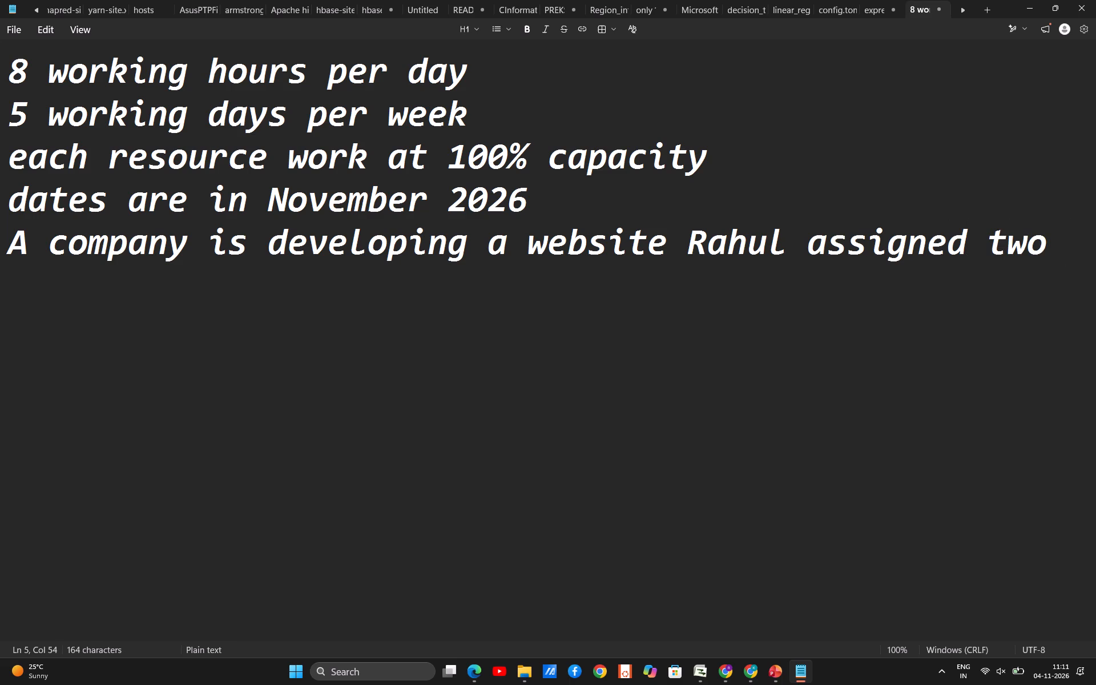
{"action": "type", "text": "task on the same"}
{"action": "key", "text": "space"}
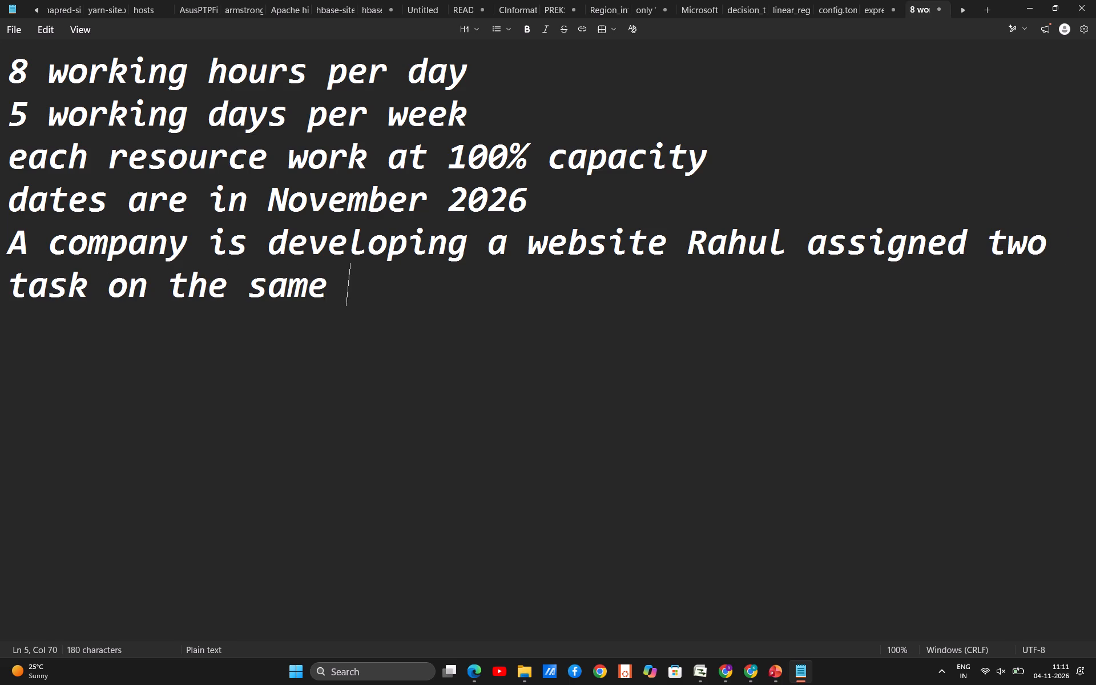
{"action": "type", "text": "dates"}
{"action": "key", "text": "Return"}
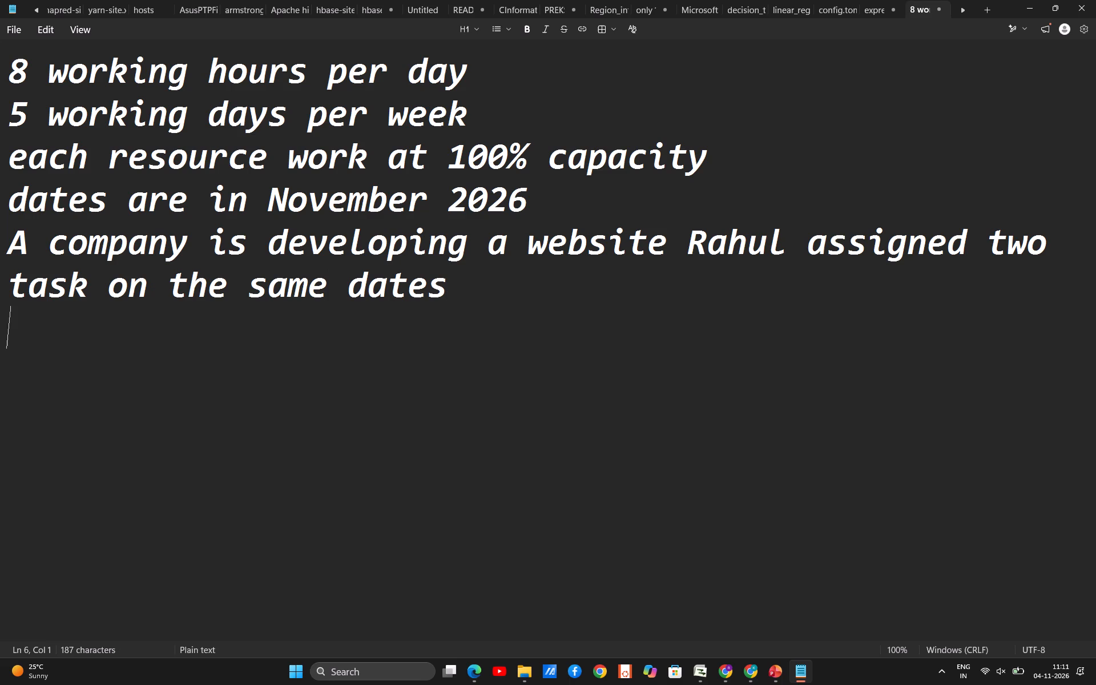
Add a "task" heading with the lines "Homepages design", "Login Page", "Database Design" and "Website Testing" below it.
{"action": "type", "text": "task"}
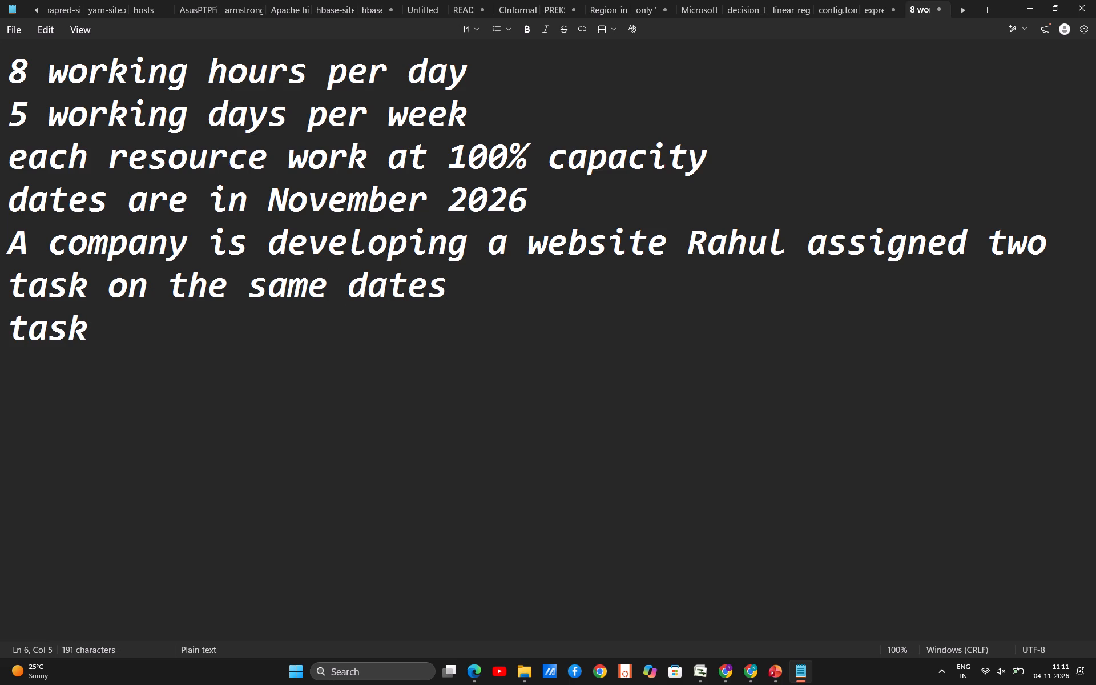
{"action": "key", "text": "Return"}
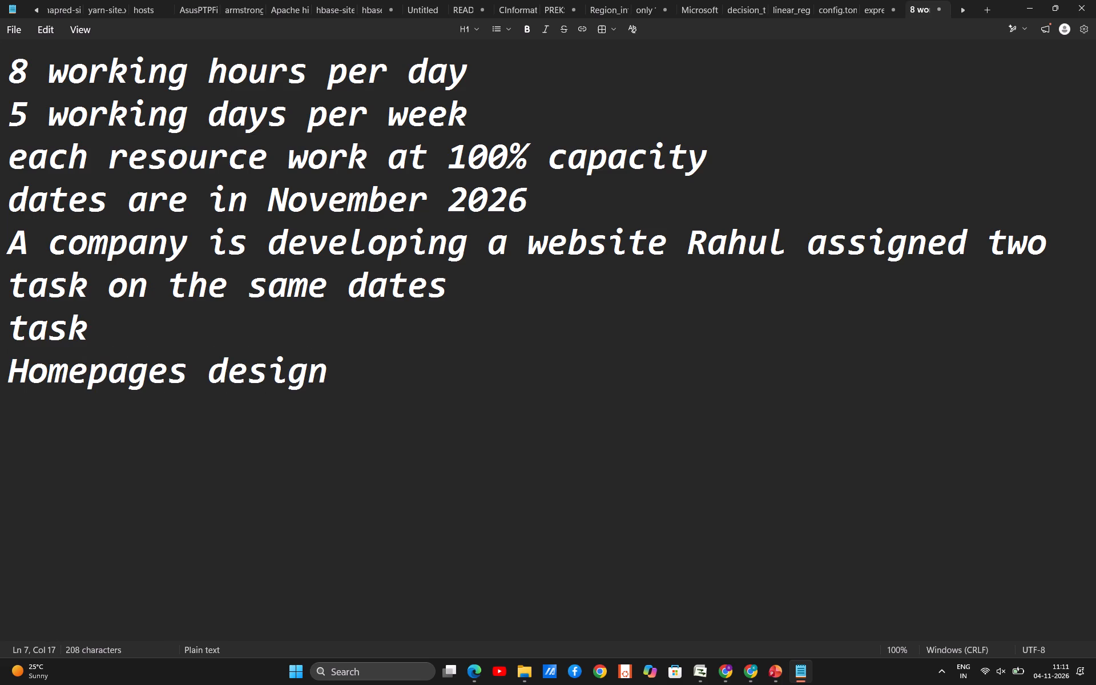
{"action": "key", "text": "Return"}
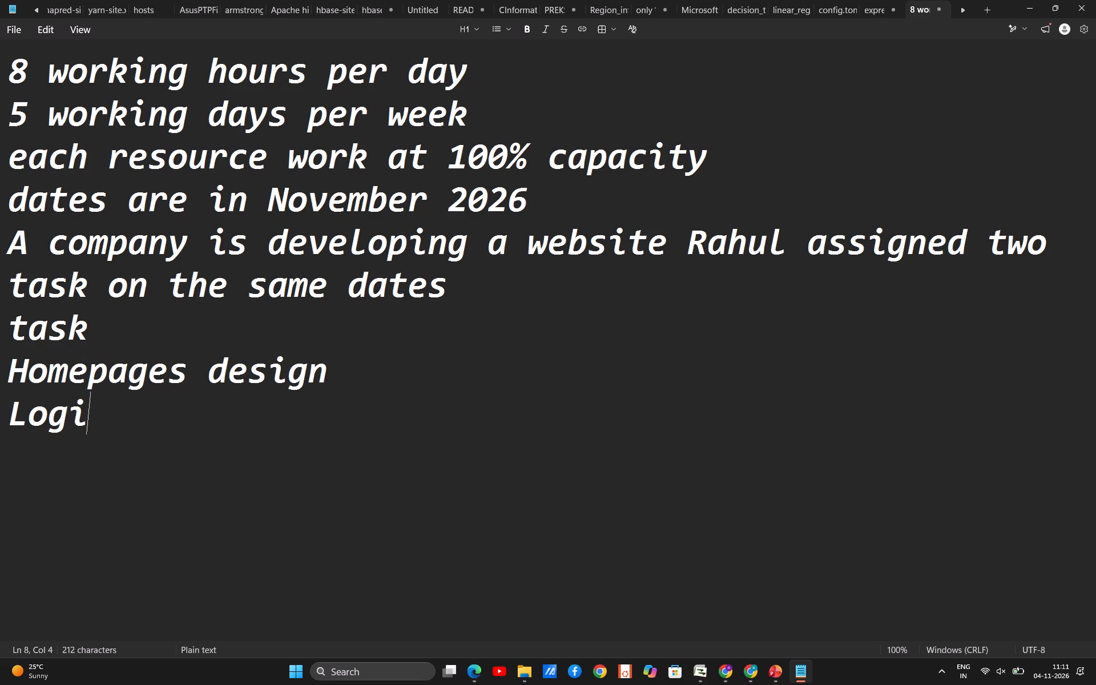
{"action": "type", "text": "age"}
{"action": "key", "text": "Return"}
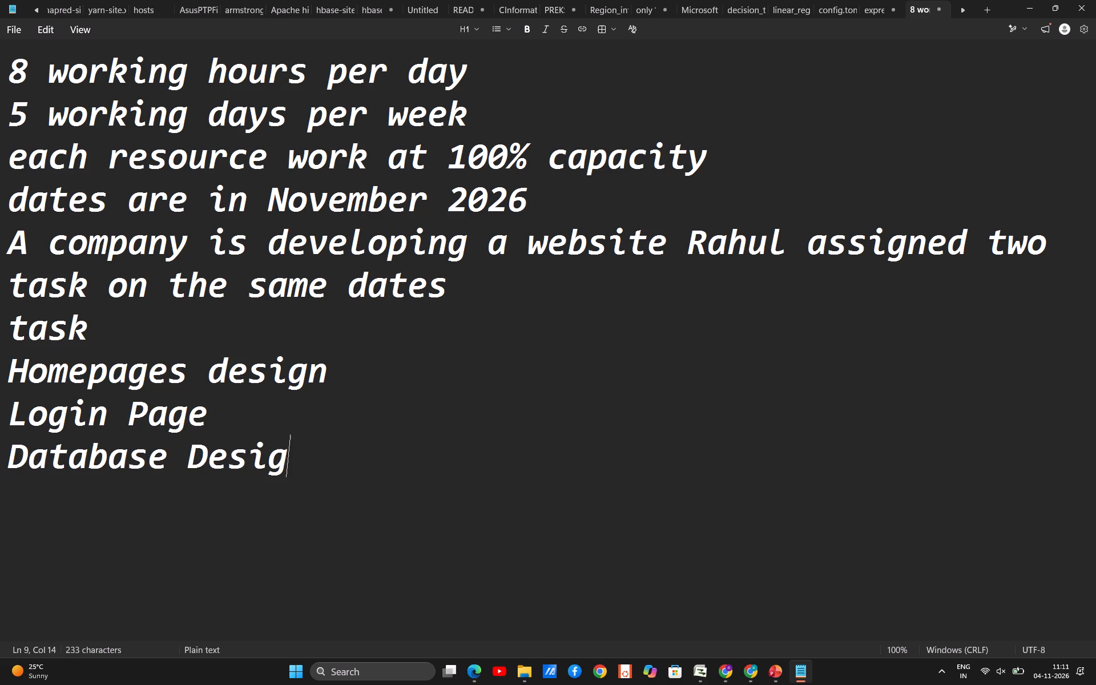
{"action": "key", "text": "Return"}
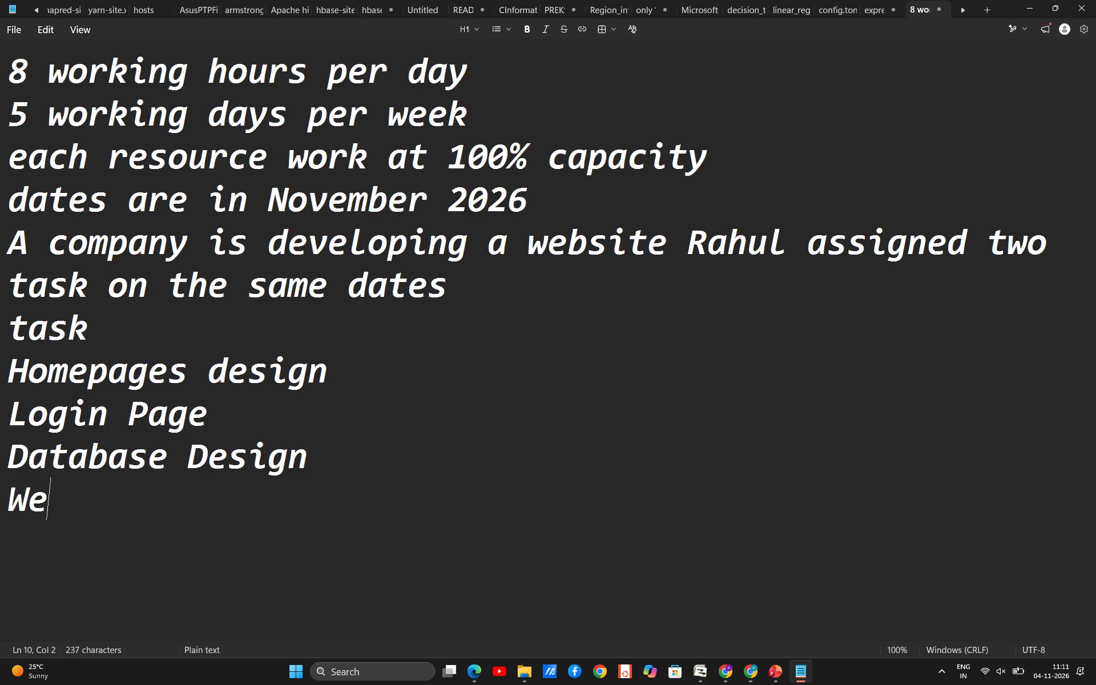
{"action": "key", "text": "BackSpace"}
{"action": "key", "text": "b"}
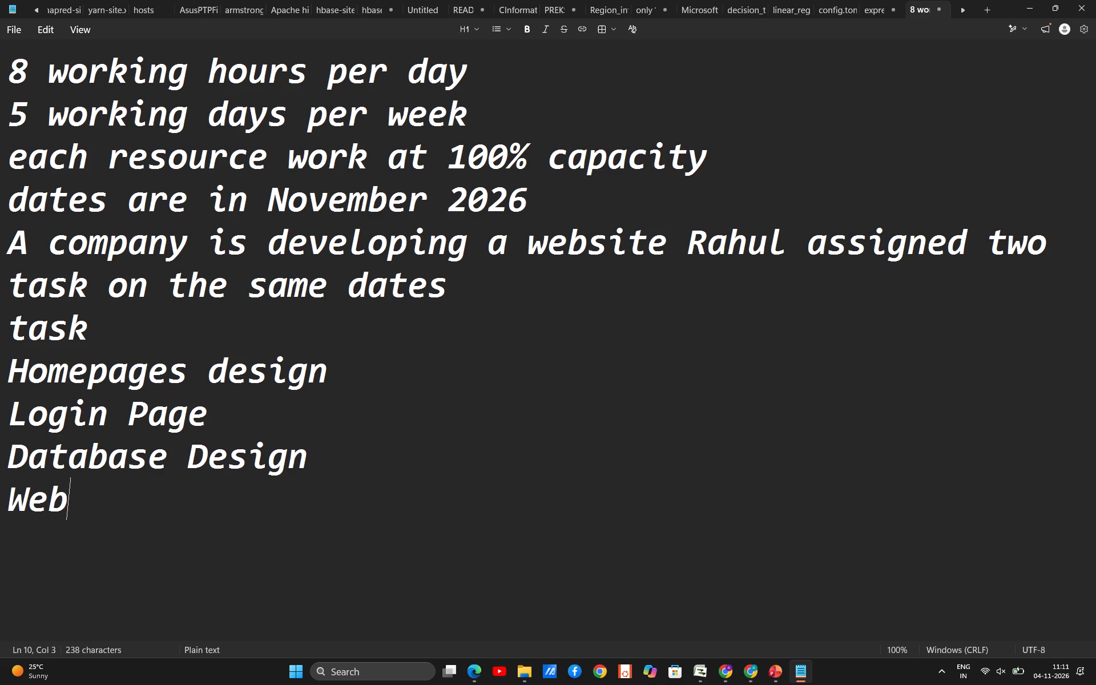
{"action": "type", "text": "site"}
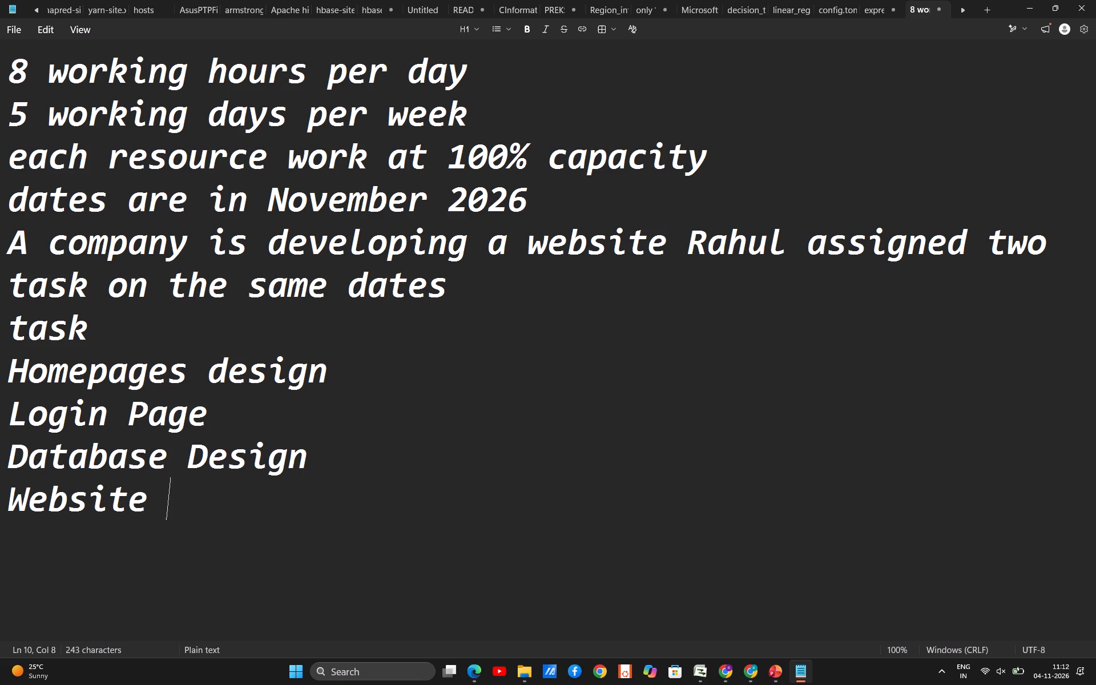
{"action": "type", "text": "esting"}
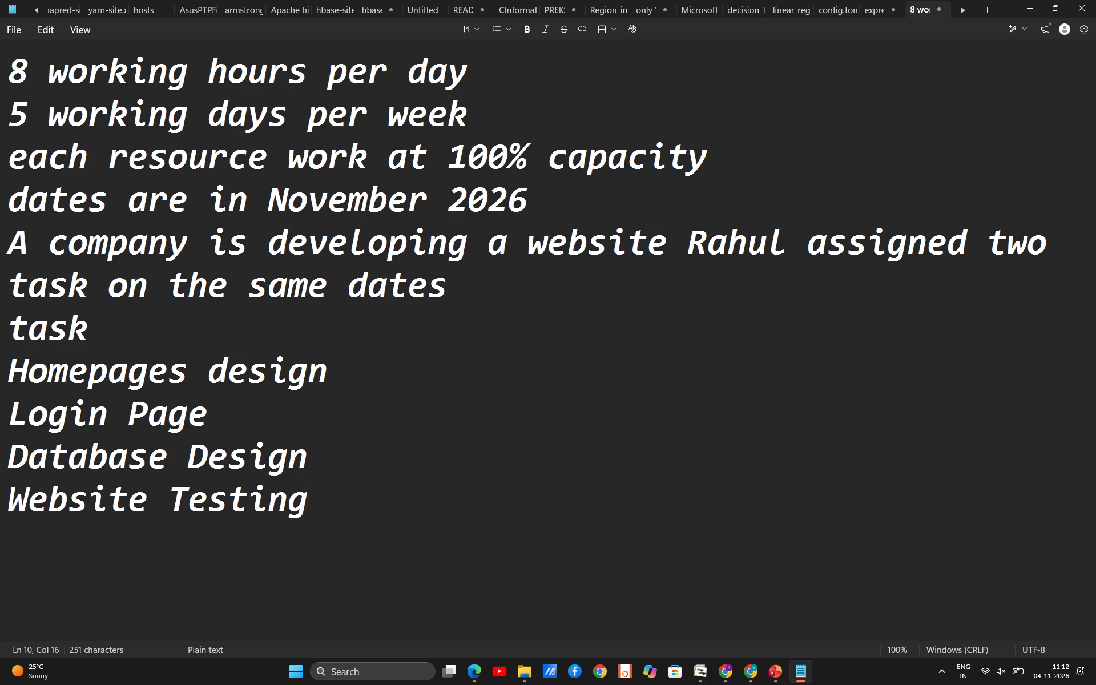
{"action": "key", "text": "Return"}
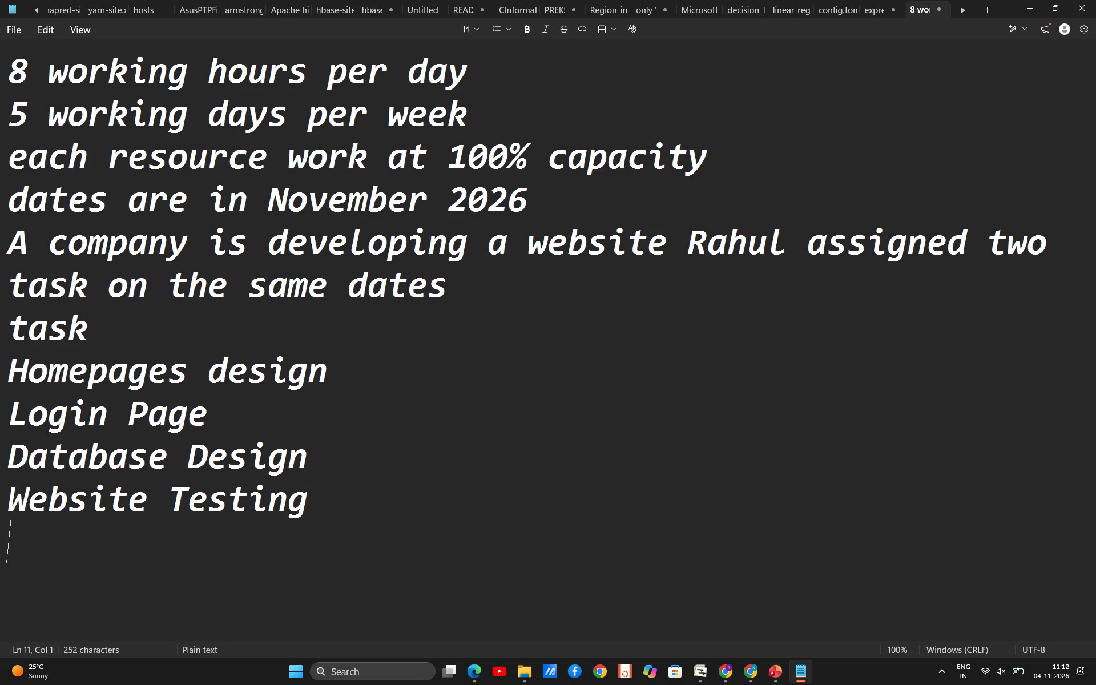
Add a "Duration" column heading on the "task" line, spaced out past the longest task name.
{"action": "left_click", "coordinate": [383, 320]}
{"action": "key", "text": "space"}
{"action": "key", "text": "space"}
{"action": "key", "text": "space"}
{"action": "key", "text": "space"}
{"action": "key", "text": "space"}
{"action": "key", "text": "space"}
{"action": "key", "text": "space"}
{"action": "key", "text": "space"}
{"action": "key", "text": "space"}
{"action": "key", "text": "space"}
{"action": "key", "text": "space"}
{"action": "key", "text": "space"}
{"action": "key", "text": "space"}
{"action": "key", "text": "space"}
{"action": "key", "text": "space"}
{"action": "key", "text": "space"}
{"action": "key", "text": "space"}
{"action": "key", "text": "space"}
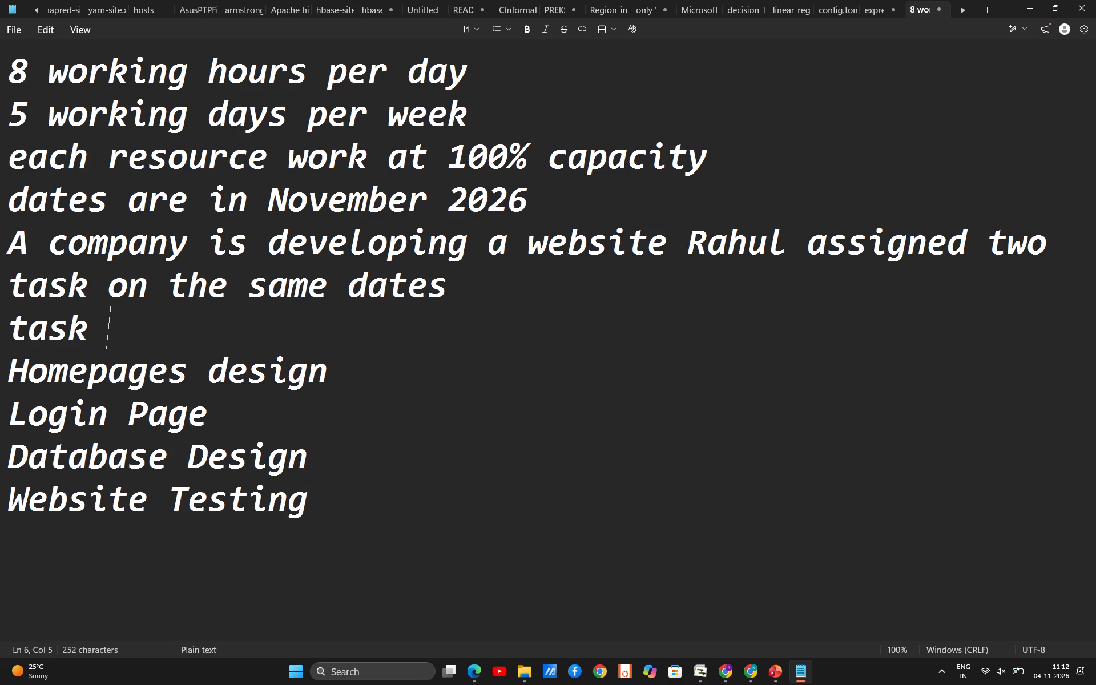
{"action": "key", "text": "BackSpace"}
{"action": "key", "text": "BackSpace"}
{"action": "key", "text": "BackSpace"}
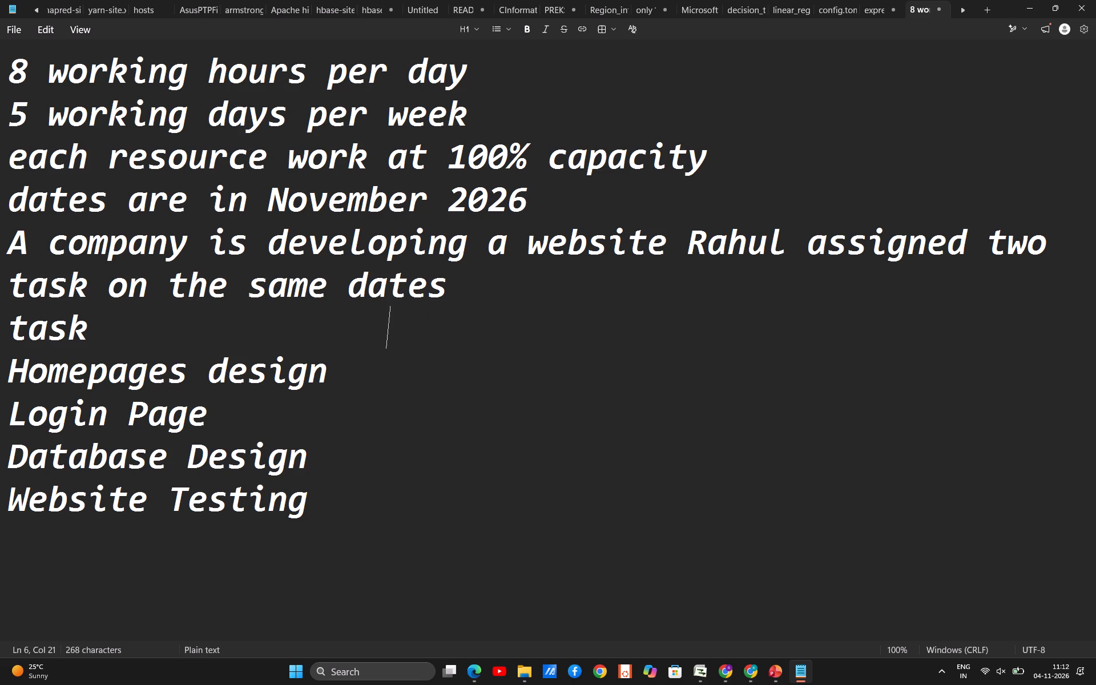
{"action": "key", "text": "BackSpace"}
{"action": "type", "text": "uration"}
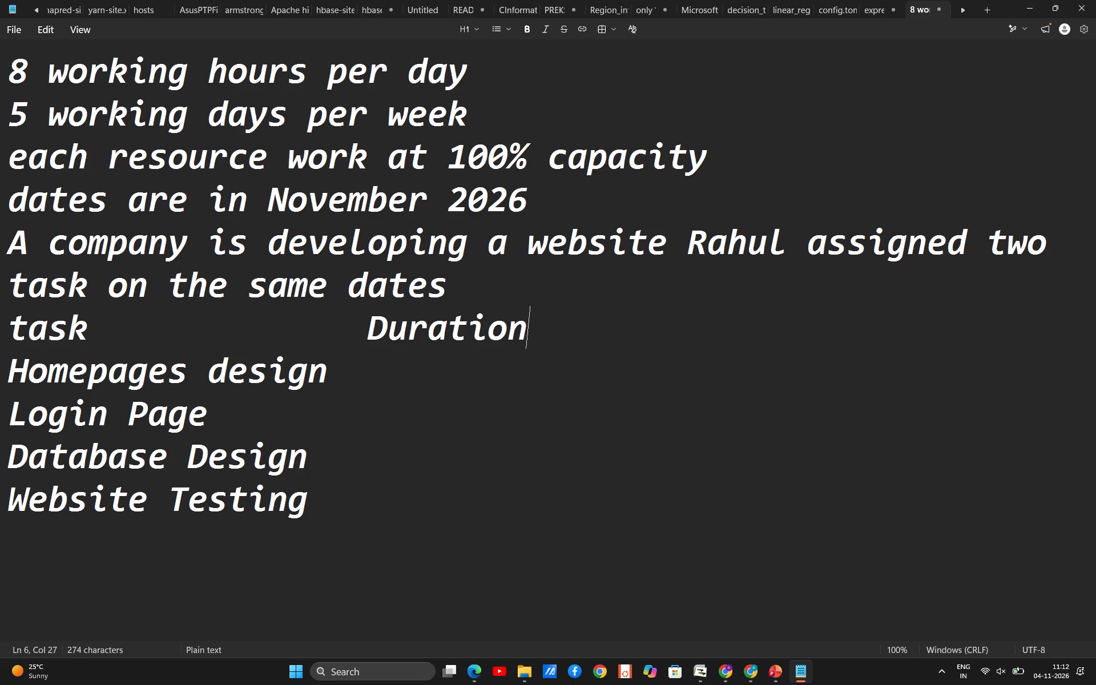
Enter a duration of "3 Days" for Homepages design, aligned under the Duration heading.
{"action": "left_click", "coordinate": [383, 375]}
{"action": "key", "text": "space"}
{"action": "key", "text": "space"}
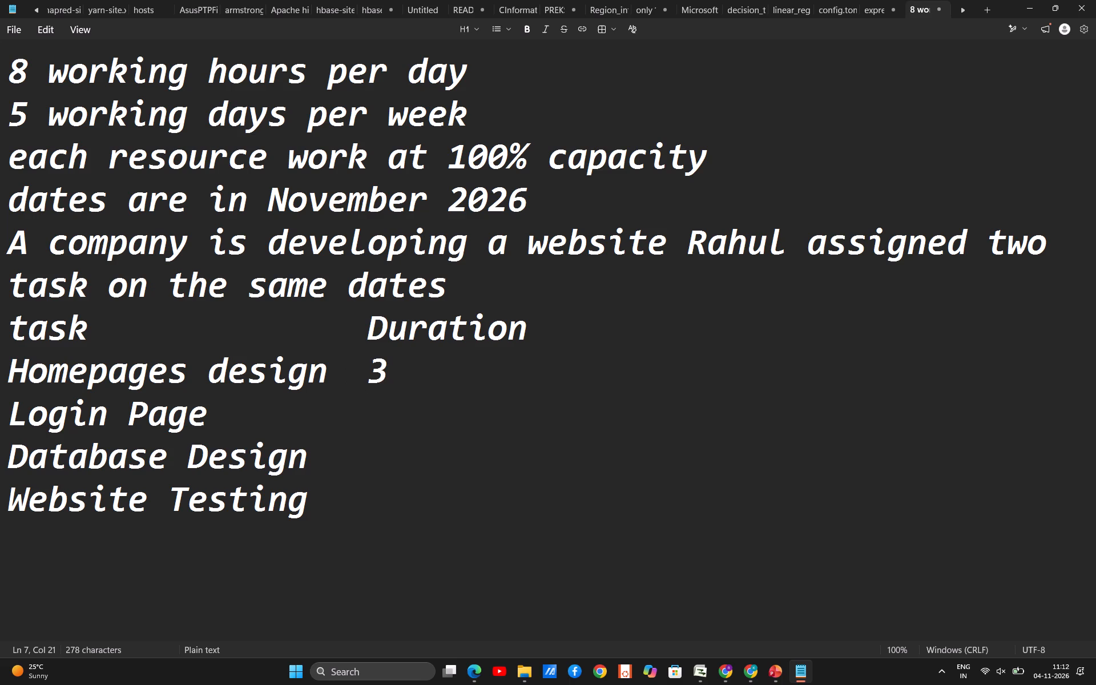
{"action": "type", "text": "ays"}
{"action": "key", "text": "Return"}
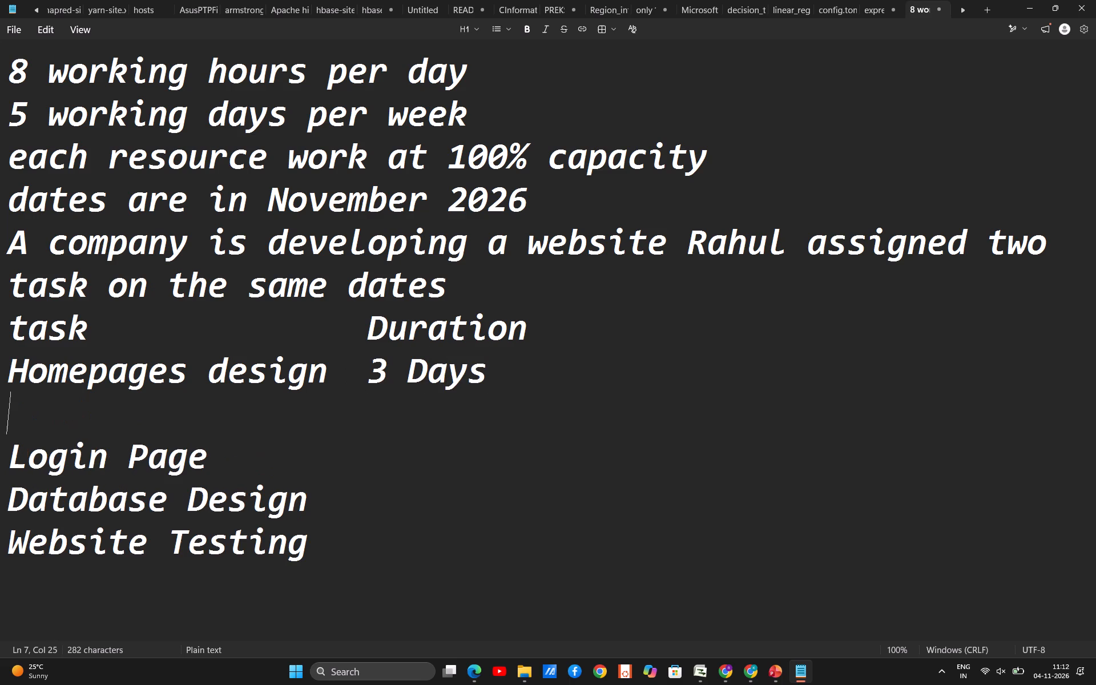
{"action": "key", "text": "BackSpace"}
{"action": "key", "text": "BackSpace"}
{"action": "key", "text": "s"}
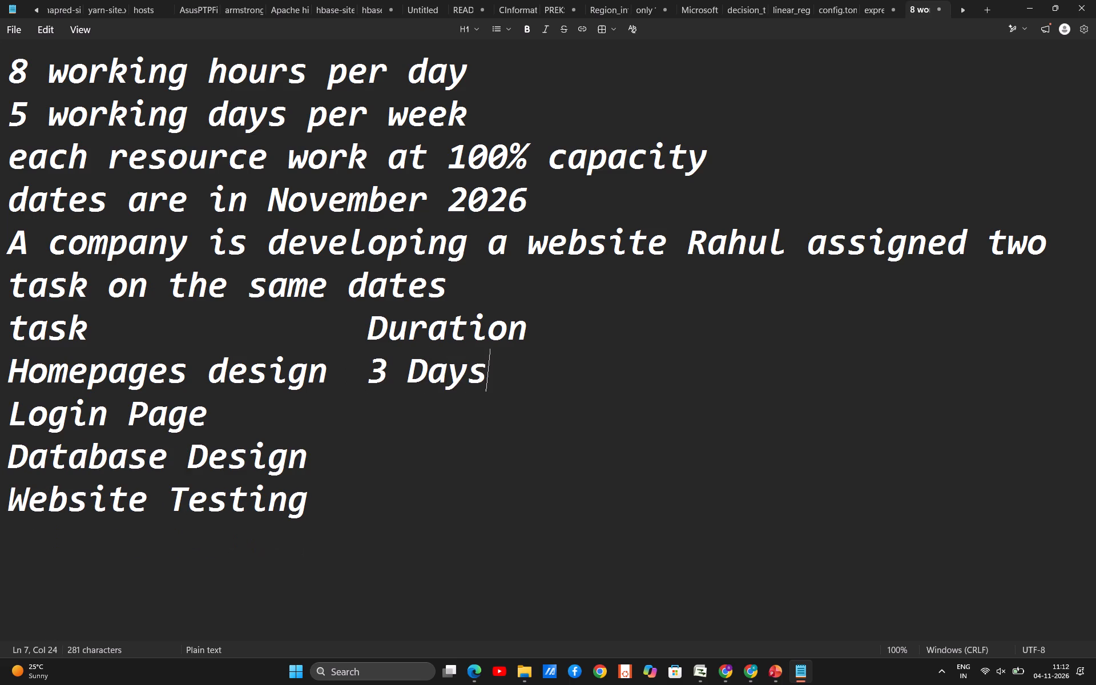
Enter a duration of "2 Days" for Login Page, aligned under the Duration heading.
{"action": "key", "text": "Down"}
{"action": "key", "text": "space"}
{"action": "key", "text": "space"}
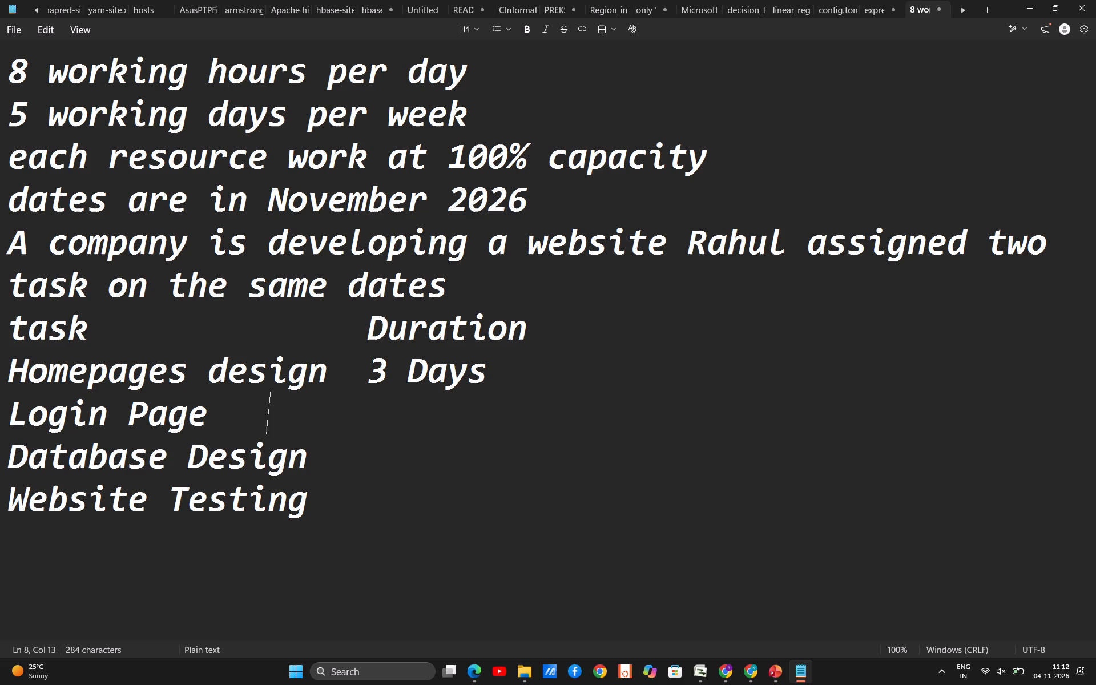
{"action": "key", "text": "space"}
{"action": "key", "text": "space"}
{"action": "key", "text": "space"}
{"action": "key", "text": "space"}
{"action": "key", "text": "space"}
{"action": "key", "text": "space"}
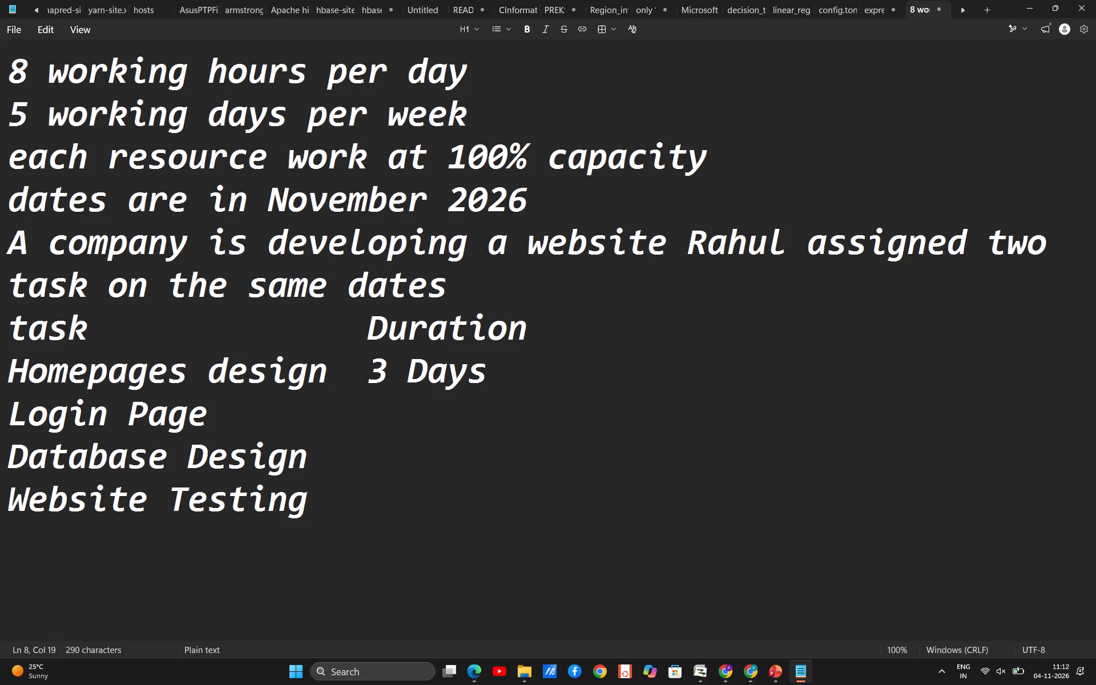
{"action": "key", "text": "a"}
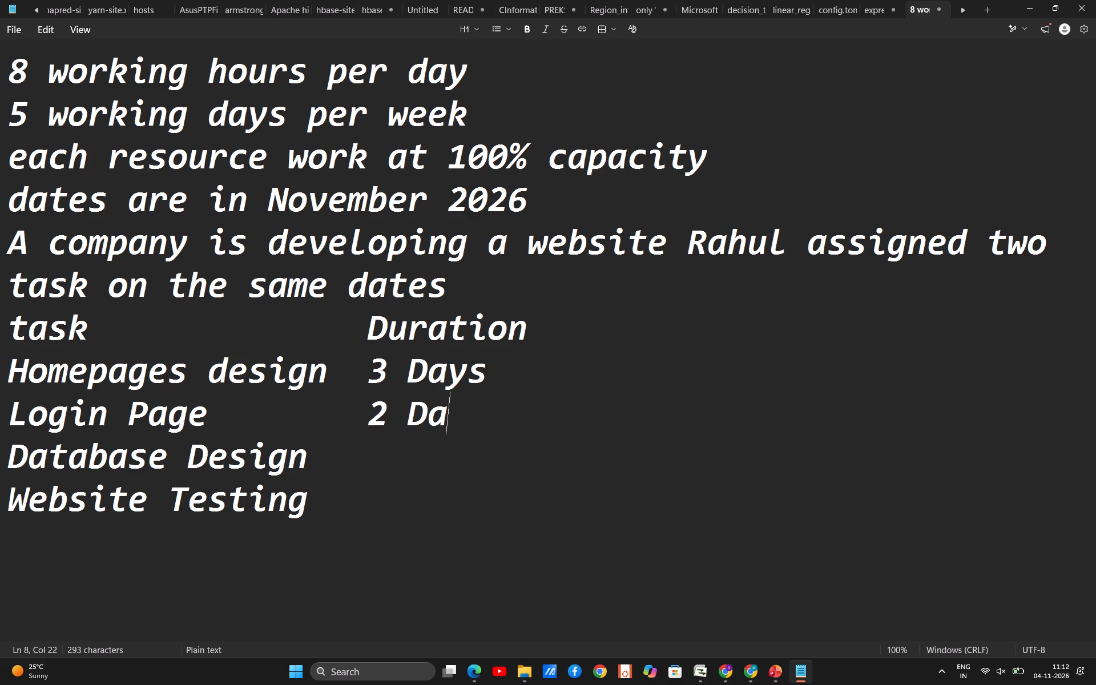
{"action": "key", "text": "BackSpace"}
{"action": "type", "text": "aya"}
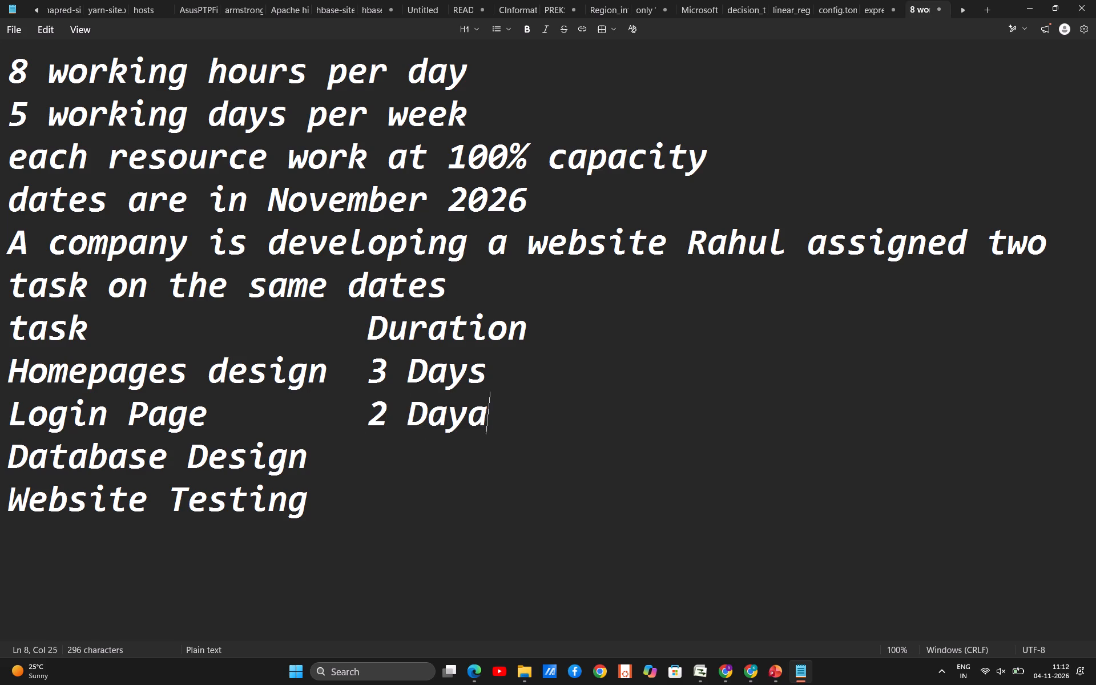
{"action": "key", "text": "BackSpace"}
{"action": "key", "text": "s"}
Enter a duration of "3 Days" for Database Design, aligned with the durations above.
{"action": "key", "text": "Down"}
{"action": "key", "text": "space"}
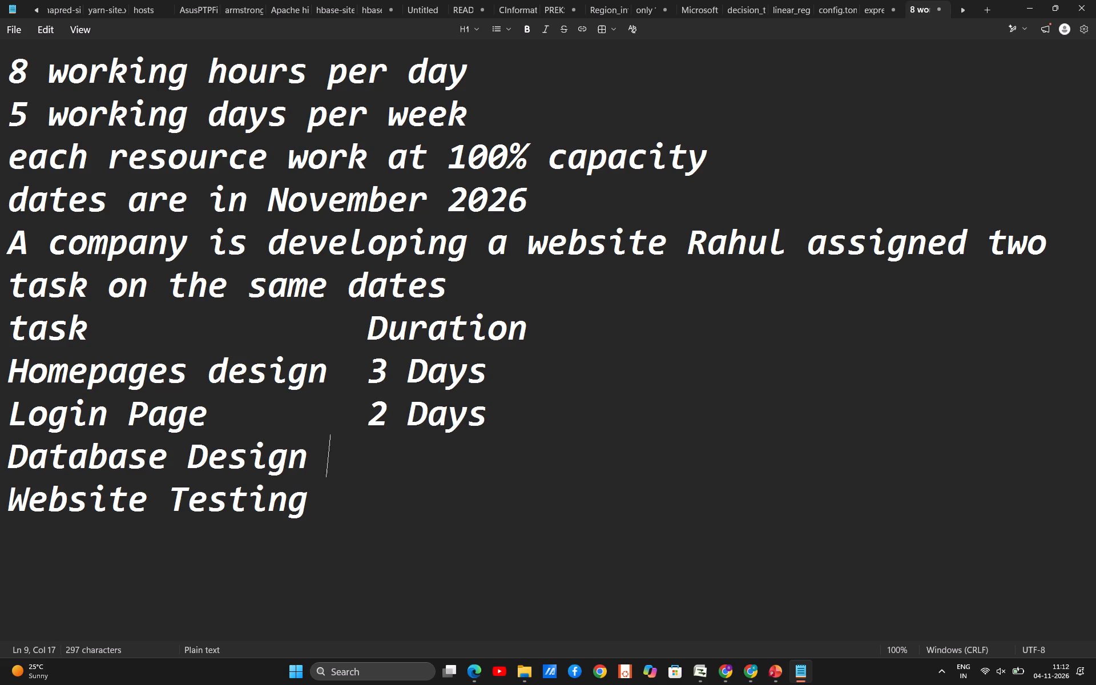
{"action": "key", "text": "space"}
{"action": "key", "text": "space"}
{"action": "key", "text": "space"}
{"action": "key", "text": "BackSpace"}
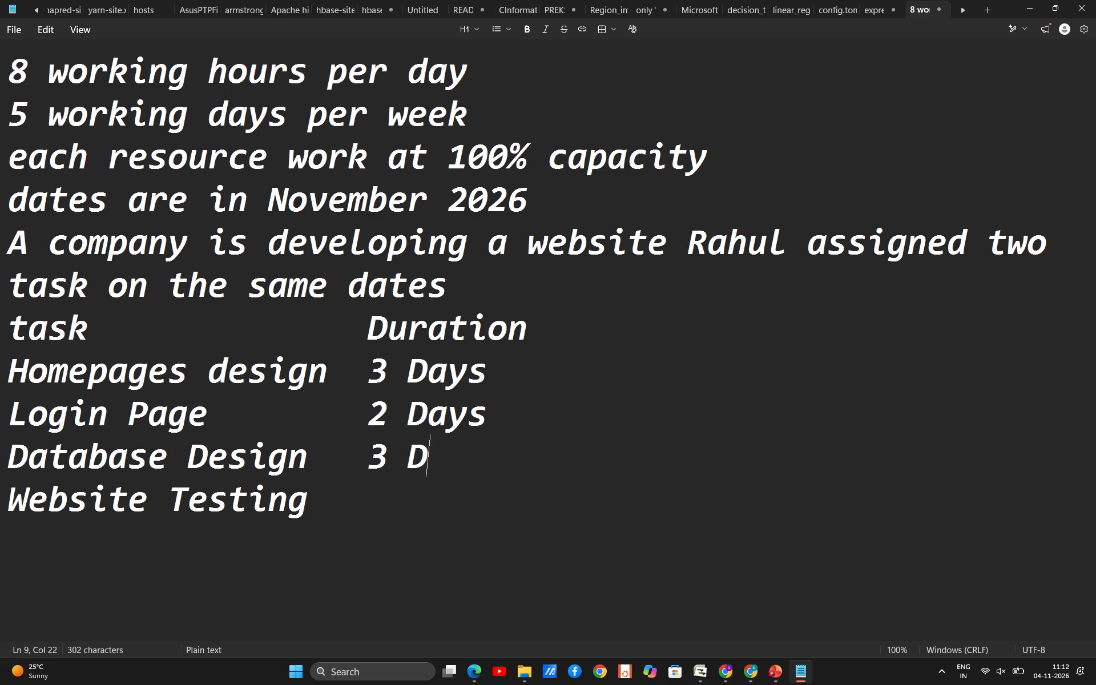
{"action": "type", "text": "ays"}
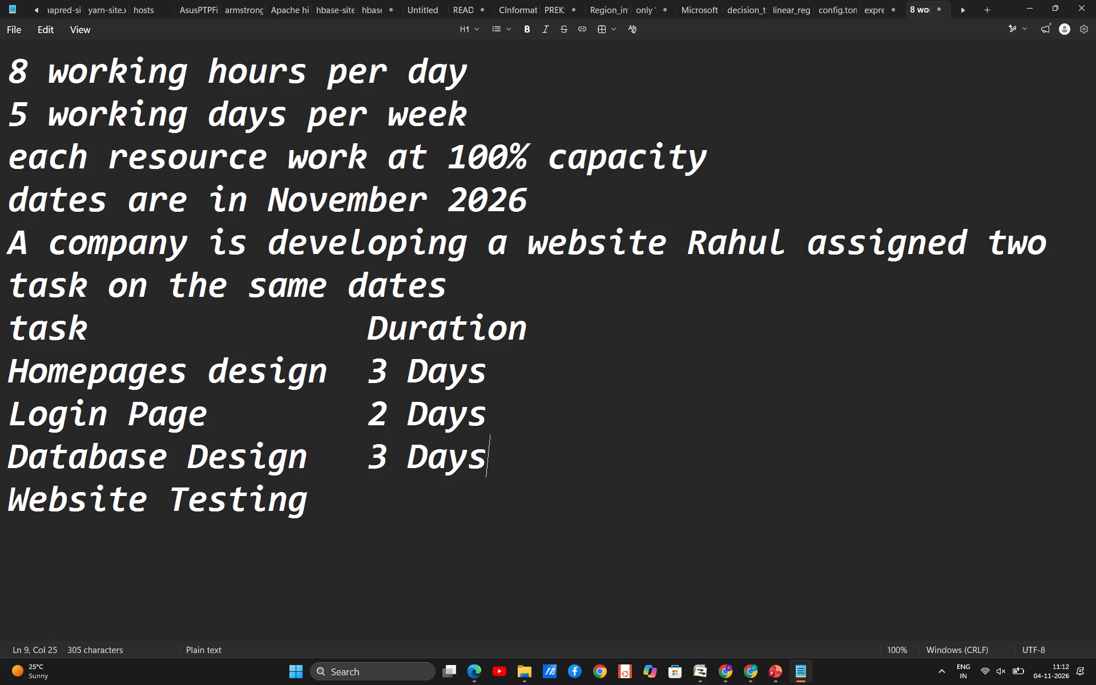
Enter a duration of "2 Days" for Website Testing, aligned with the durations above.
{"action": "key", "text": "Down"}
{"action": "key", "text": "space"}
{"action": "key", "text": "space"}
{"action": "key", "text": "space"}
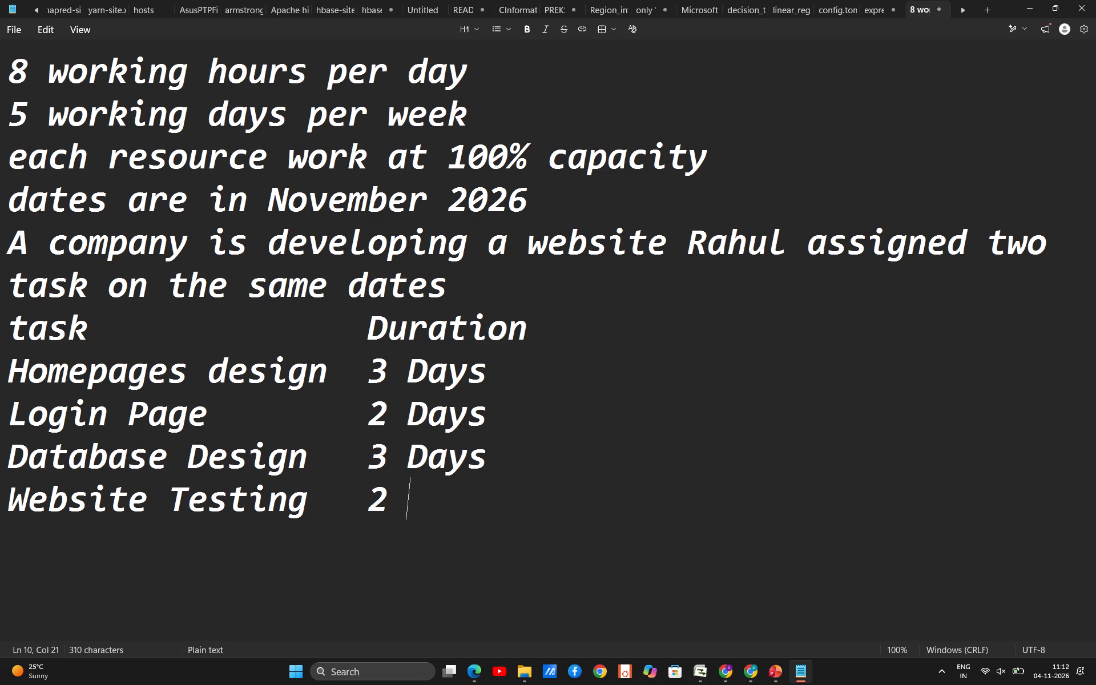
{"action": "type", "text": "ays"}
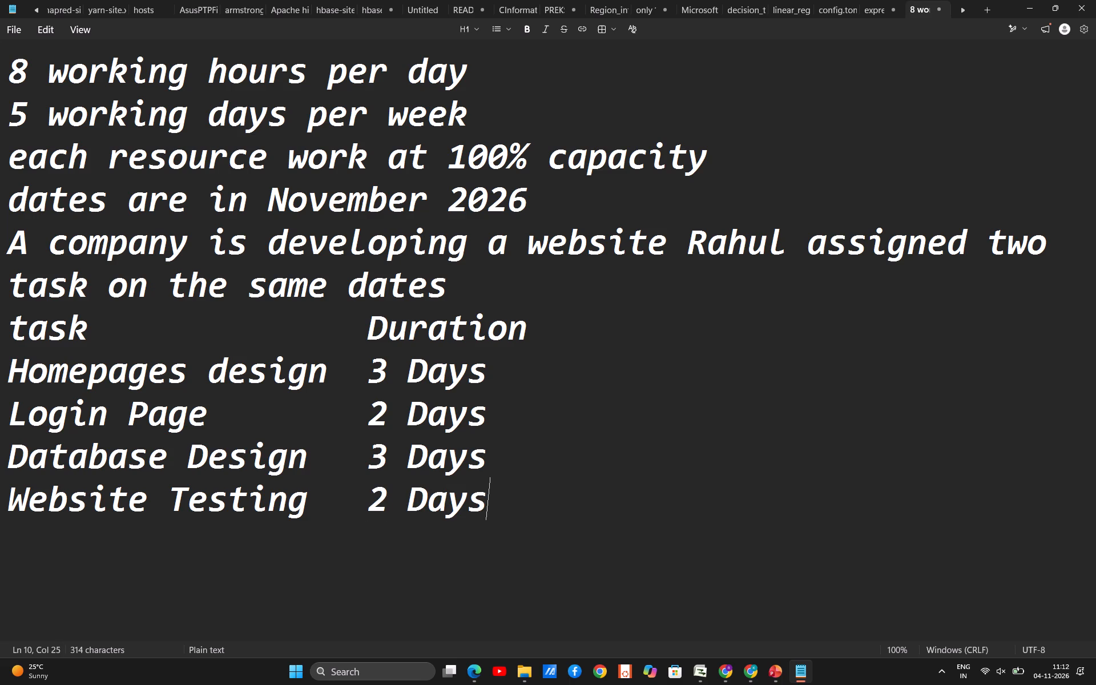
Add a "Start Date" column heading after "Duration" on the heading line.
{"action": "left_click", "coordinate": [540, 325]}
{"action": "key", "text": "space"}
{"action": "key", "text": "space"}
{"action": "key", "text": "space"}
{"action": "key", "text": "space"}
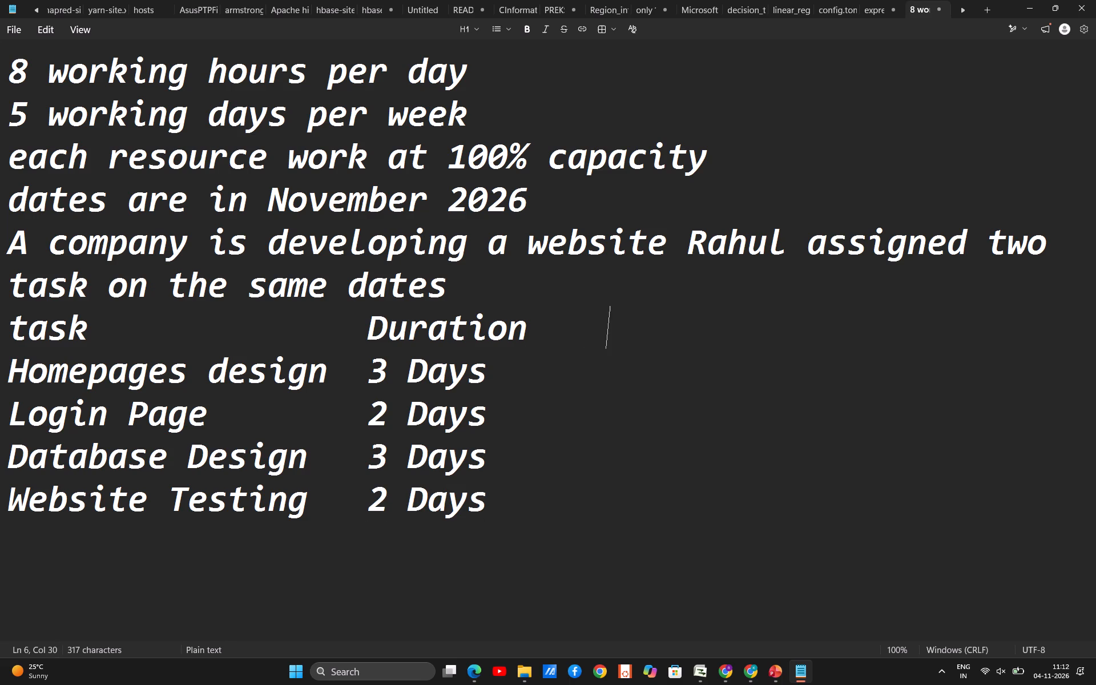
{"action": "key", "text": "space"}
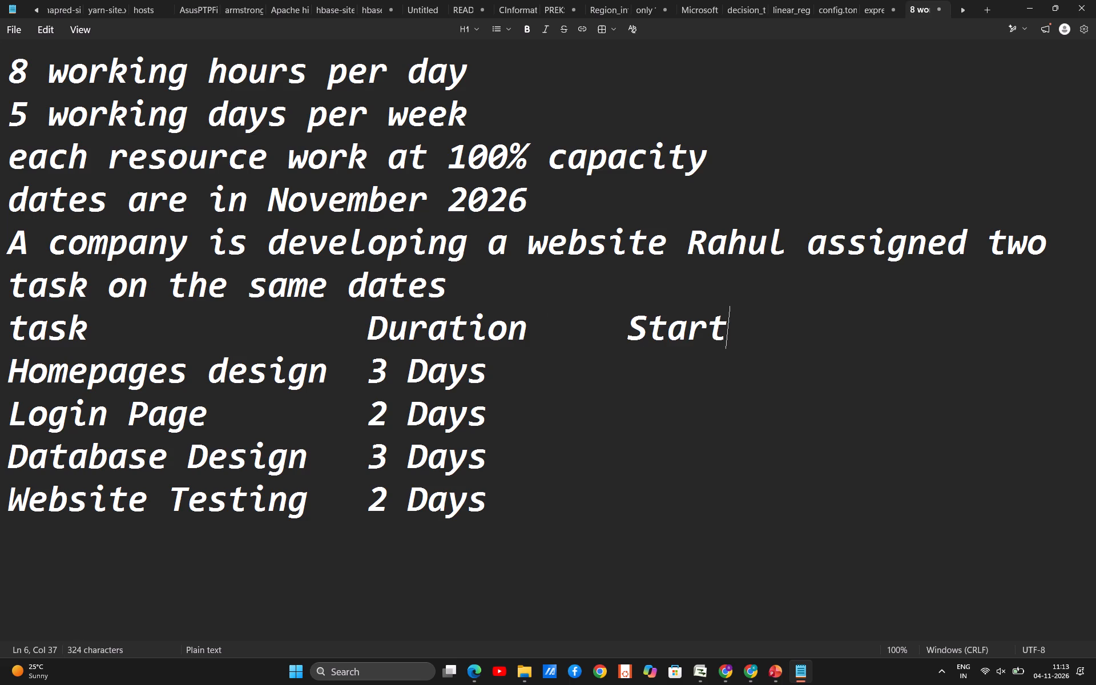
{"action": "key", "text": "BackSpace"}
{"action": "key", "text": "BackSpace"}
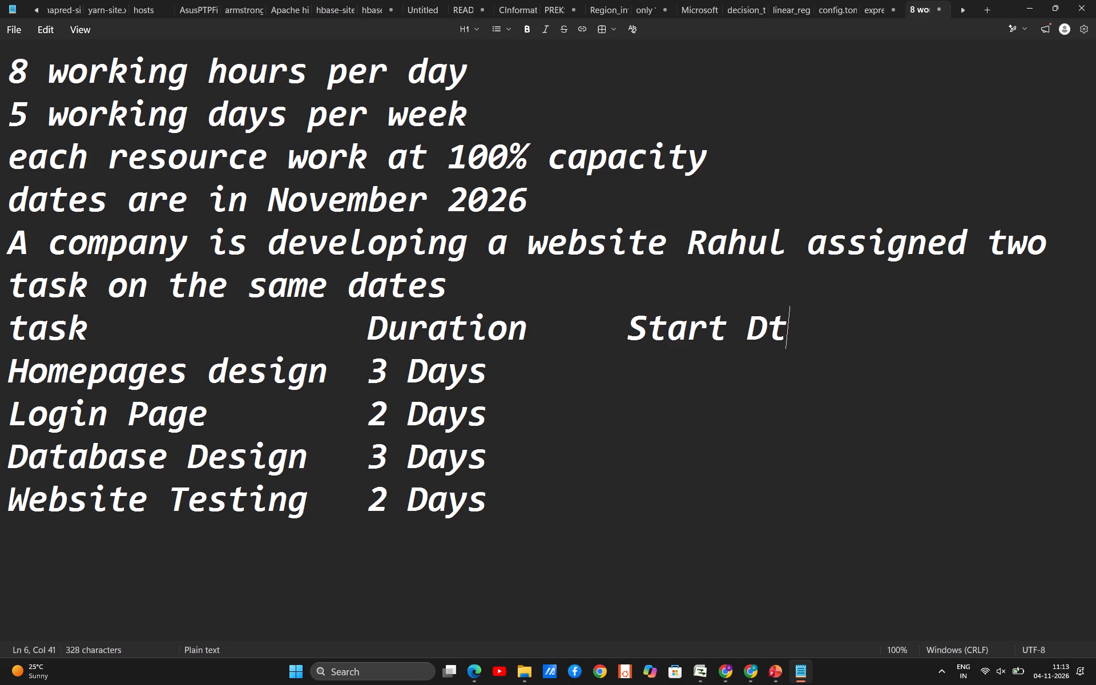
{"action": "key", "text": "BackSpace"}
{"action": "type", "text": "ate"}
Enter the start date "02 Nov" for Homepages design, aligned under the Start Date heading.
{"action": "key", "text": "Down"}
{"action": "key", "text": "space"}
{"action": "key", "text": "space"}
{"action": "key", "text": "space"}
{"action": "key", "text": "space"}
{"action": "key", "text": "space"}
{"action": "key", "text": "space"}
{"action": "key", "text": "space"}
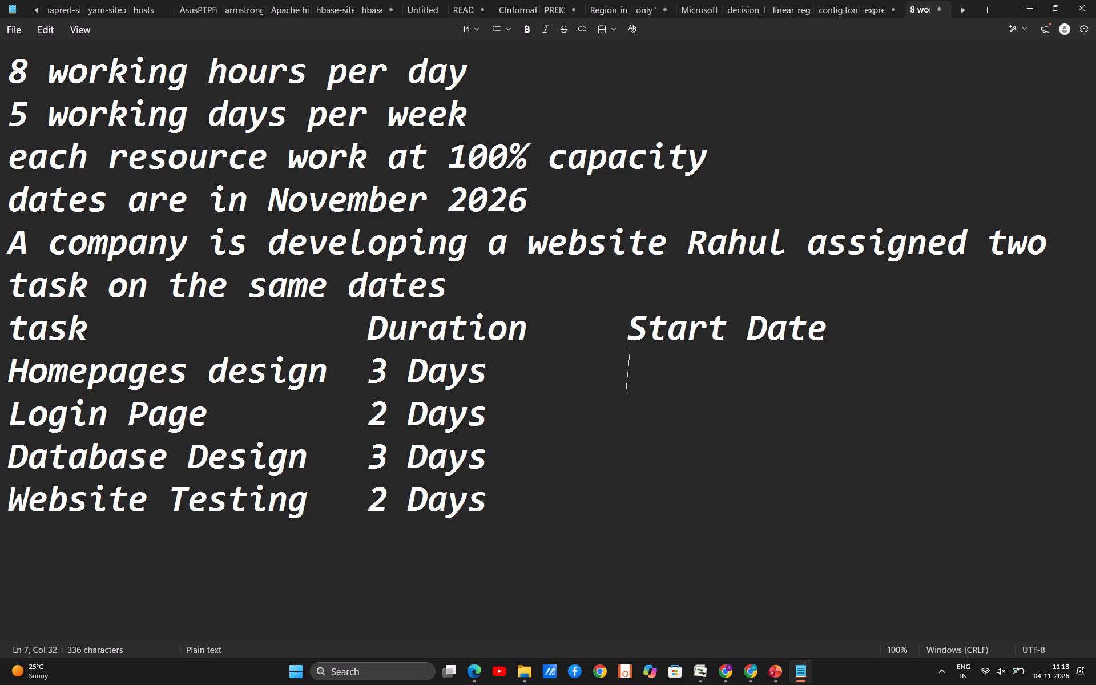
{"action": "key", "text": "0"}
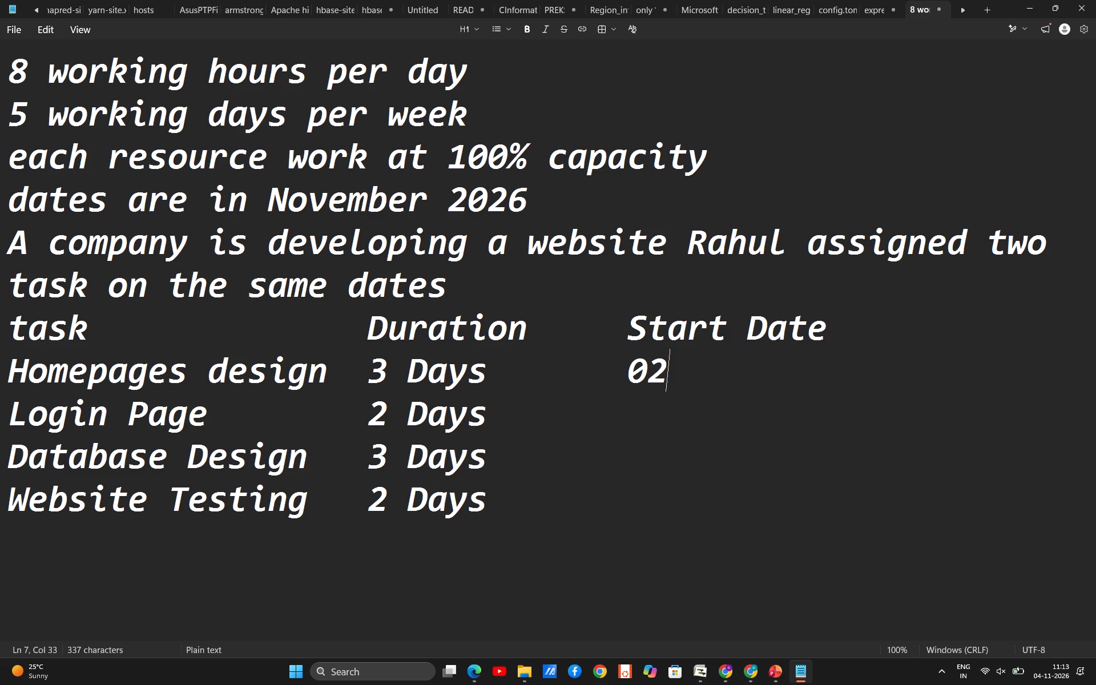
{"action": "key", "text": "BackSpace"}
{"action": "key", "text": "BackSpace"}
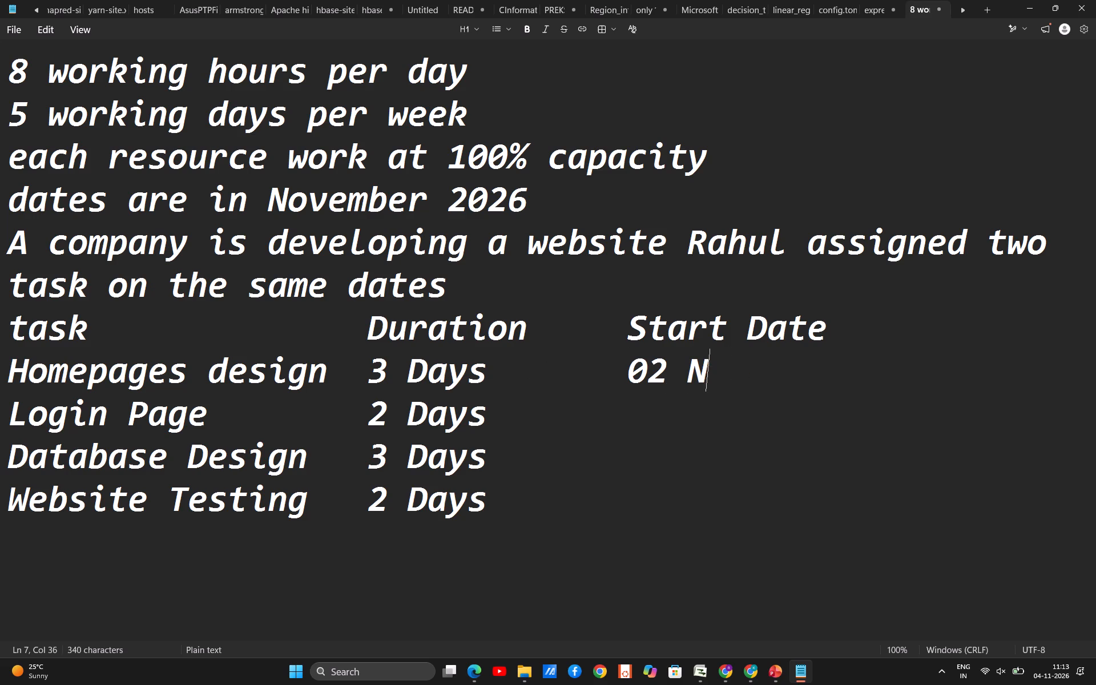
{"action": "type", "text": "ov"}
Enter the start date "02 Nov" for Login Page, aligned under the Start Date heading.
{"action": "key", "text": "Down"}
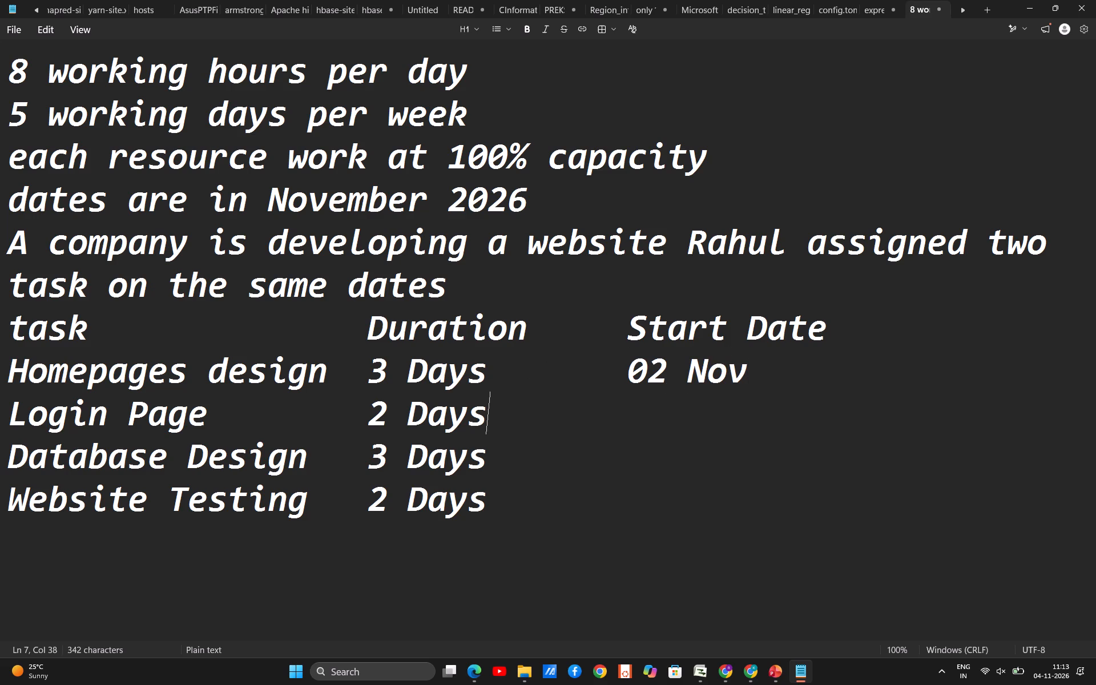
{"action": "key", "text": "space"}
{"action": "key", "text": "space"}
{"action": "key", "text": "space"}
{"action": "key", "text": "space"}
{"action": "key", "text": "space"}
{"action": "key", "text": "space"}
{"action": "key", "text": "space"}
{"action": "key", "text": "space"}
{"action": "key", "text": "BackSpace"}
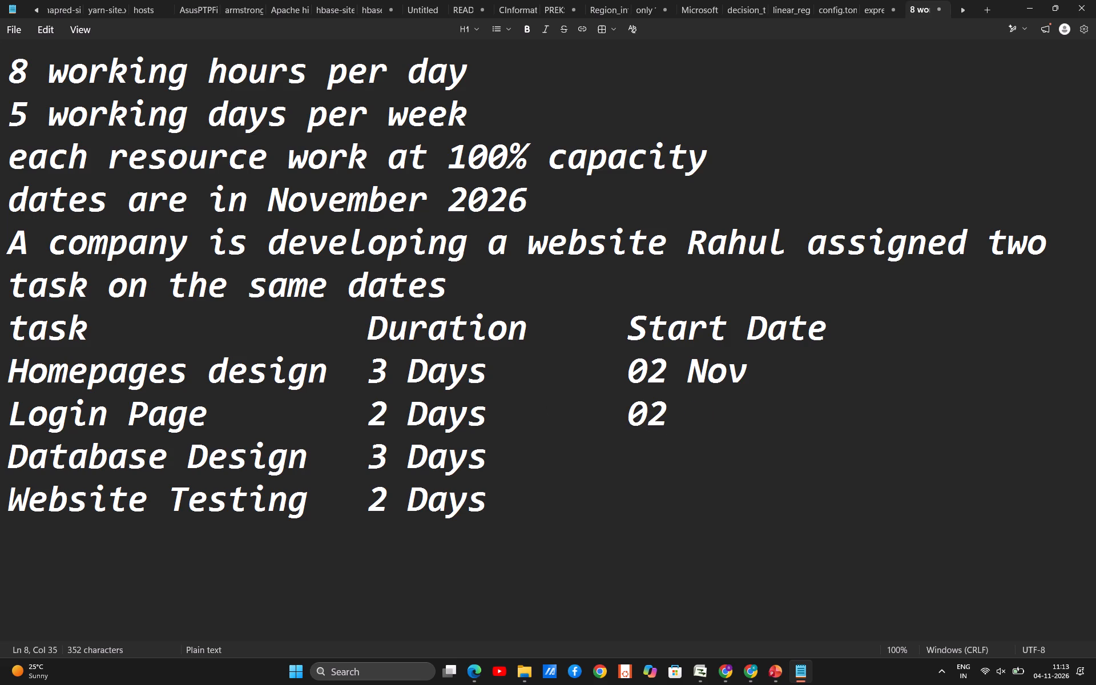
{"action": "type", "text": "ov"}
{"action": "key", "text": "Down"}
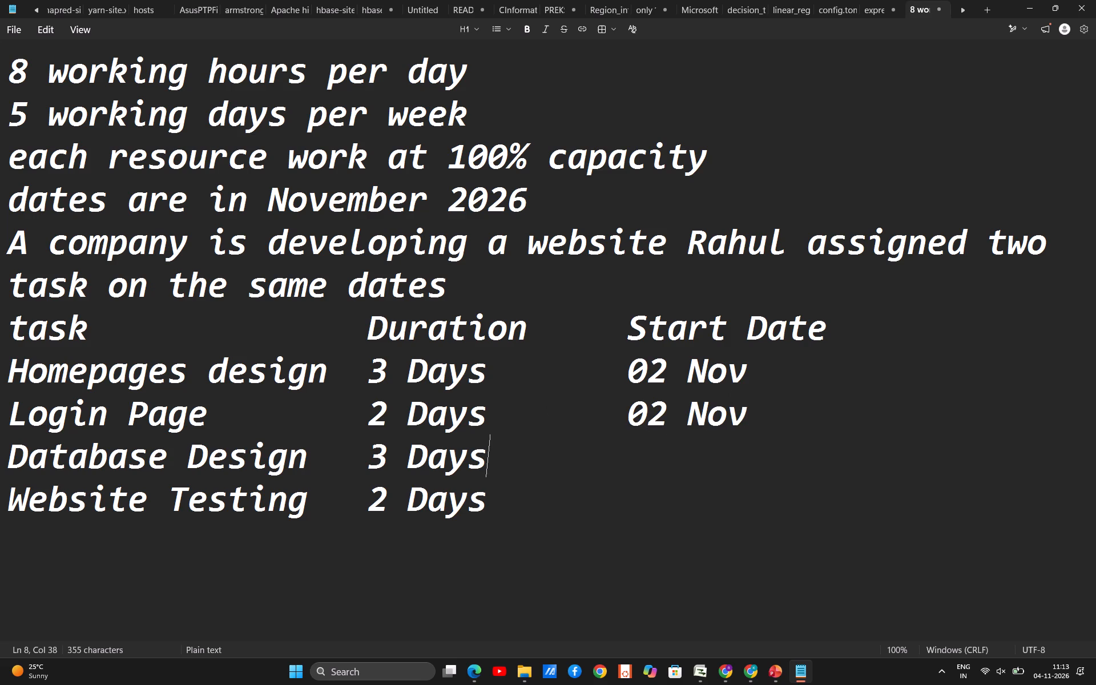
Enter the start date "05 Nov" for Database Design, aligned under the Start Date heading.
{"action": "key", "text": "space"}
{"action": "key", "text": "space"}
{"action": "key", "text": "space"}
{"action": "key", "text": "space"}
{"action": "key", "text": "space"}
{"action": "key", "text": "space"}
{"action": "key", "text": "space"}
{"action": "key", "text": "0"}
{"action": "type", "text": "5"}
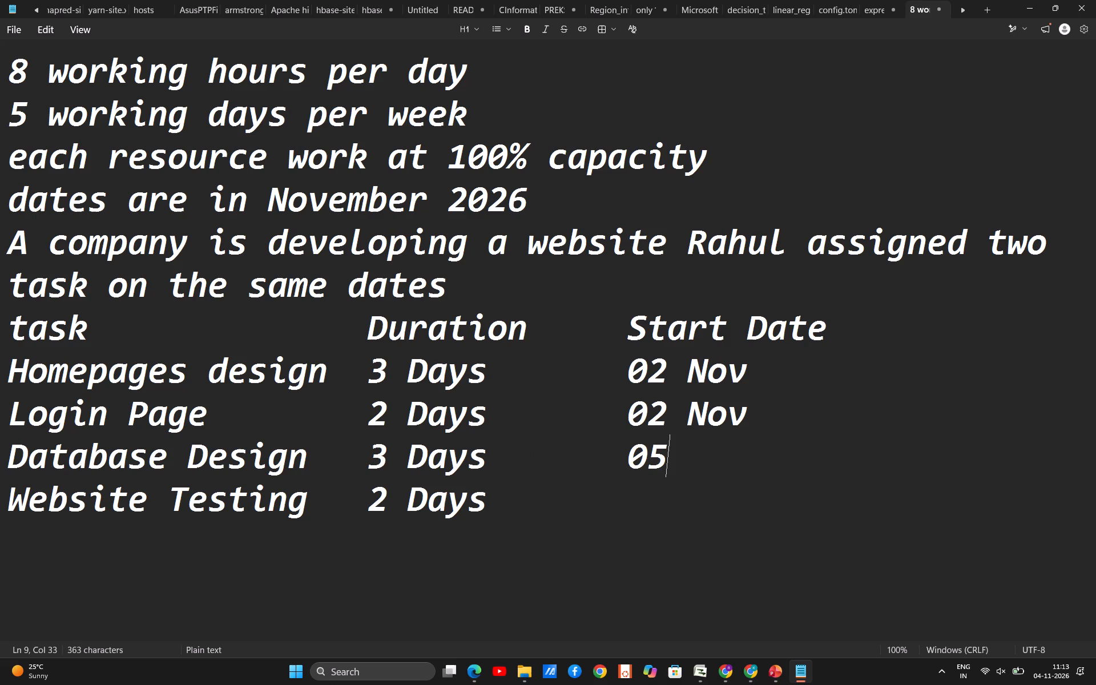
{"action": "key", "text": "space"}
Enter the start date "05 Nov" for Website Testing, aligned under the Start Date heading.
{"action": "key", "text": "Down"}
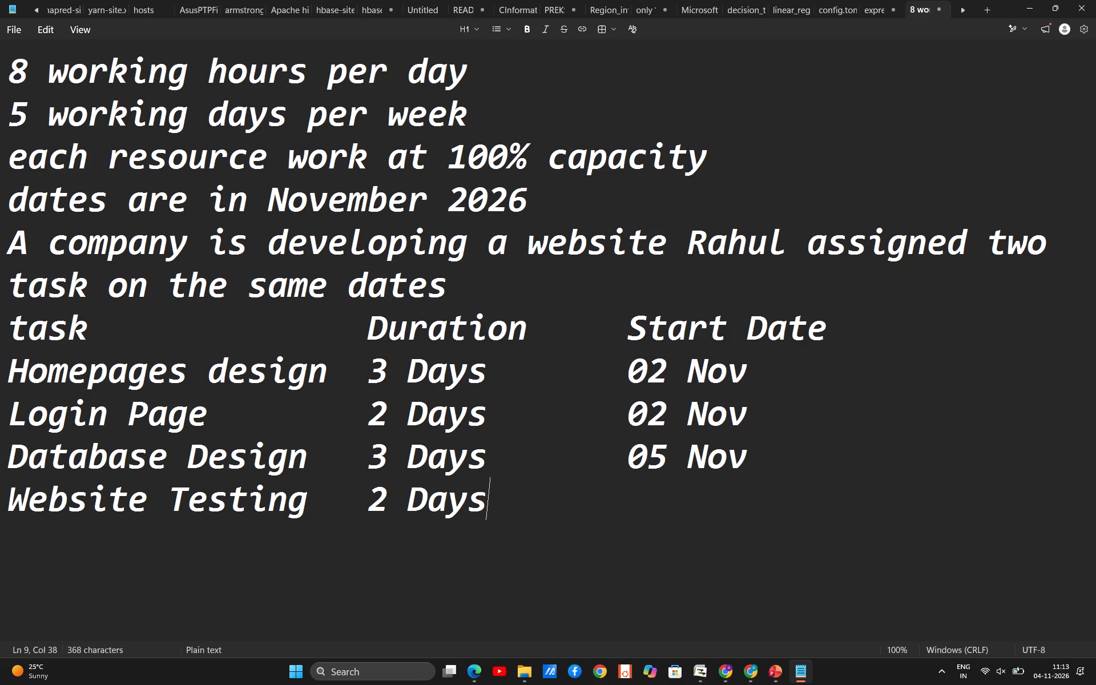
{"action": "scroll", "coordinate": [540, 325], "scroll_direction": "left", "scroll_amount": 2}
{"action": "key", "text": "space"}
{"action": "key", "text": "space"}
{"action": "key", "text": "space"}
{"action": "key", "text": "space"}
{"action": "key", "text": "space"}
{"action": "key", "text": "space"}
{"action": "key", "text": "space"}
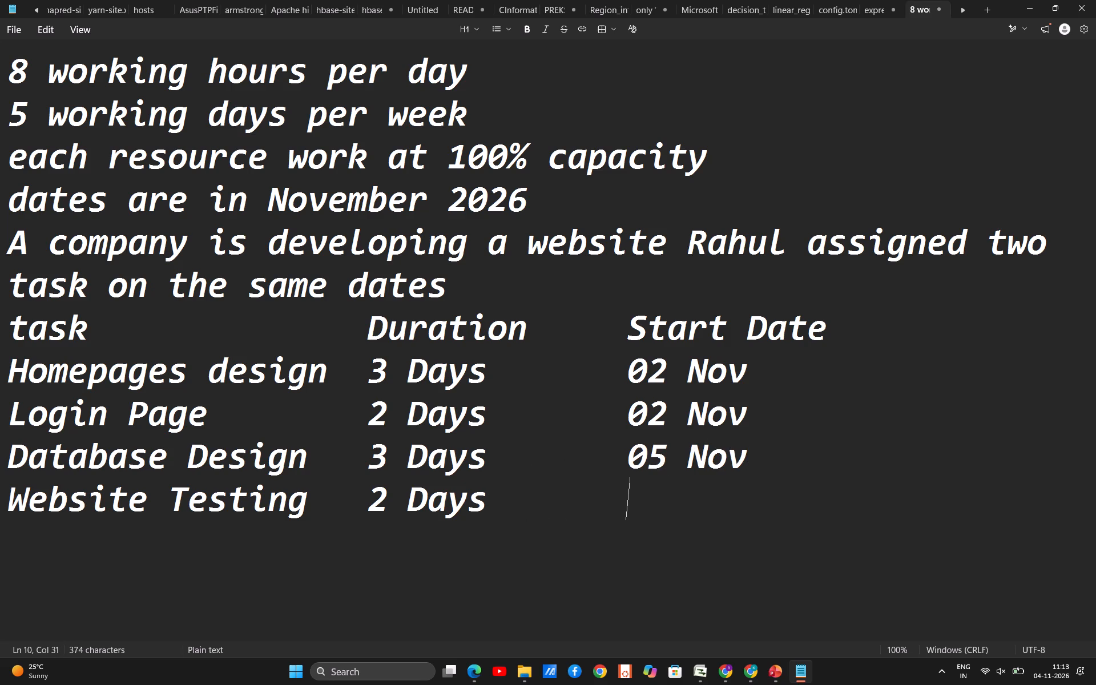
{"action": "type", "text": "05"}
{"action": "key", "text": "space"}
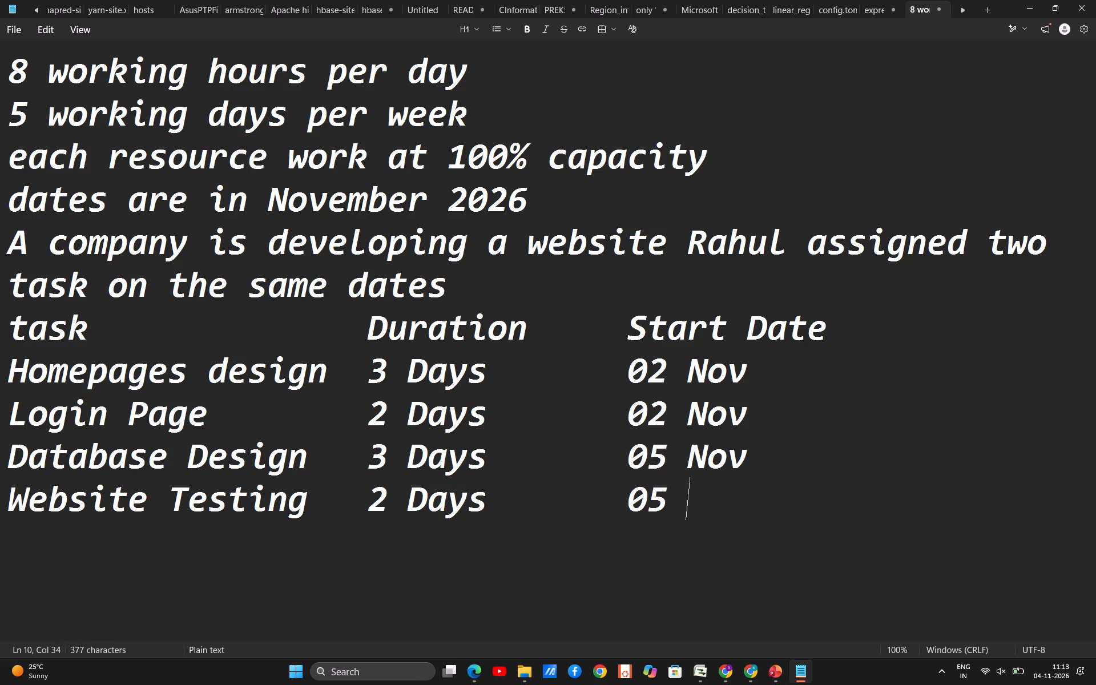
{"action": "key", "text": "v"}
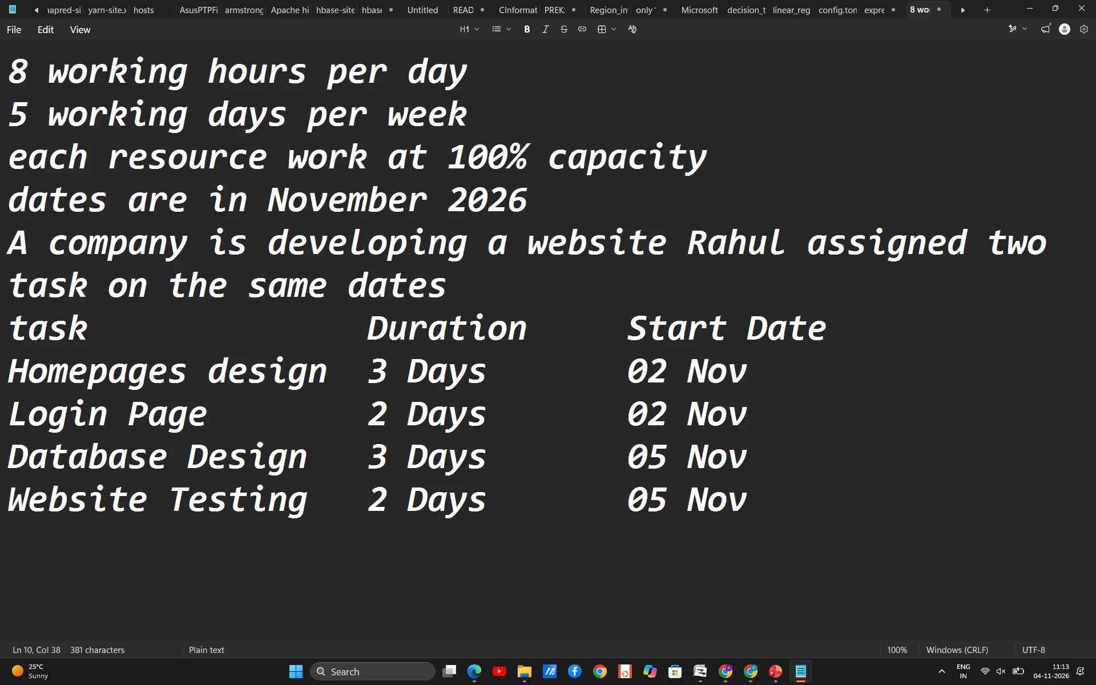
Add a "Resource" column heading after "Start Date" on the heading line.
{"action": "left_click", "coordinate": [833, 332]}
{"action": "key", "text": "space"}
{"action": "key", "text": "space"}
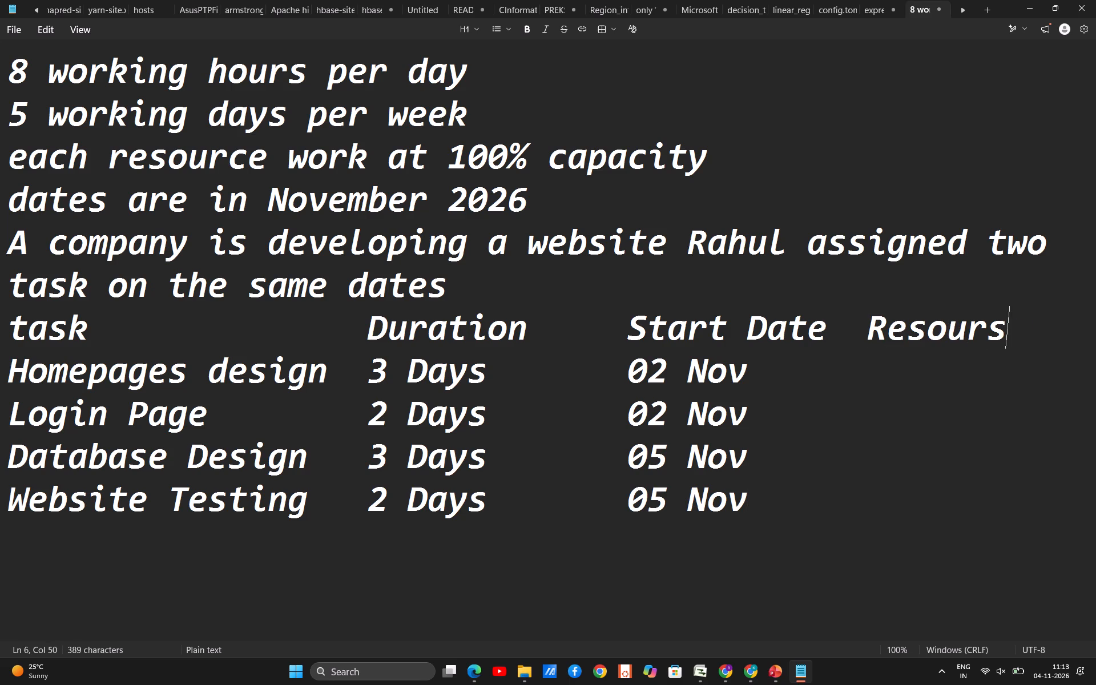
{"action": "key", "text": "BackSpace"}
{"action": "key", "text": "BackSpace"}
{"action": "key", "text": "e"}
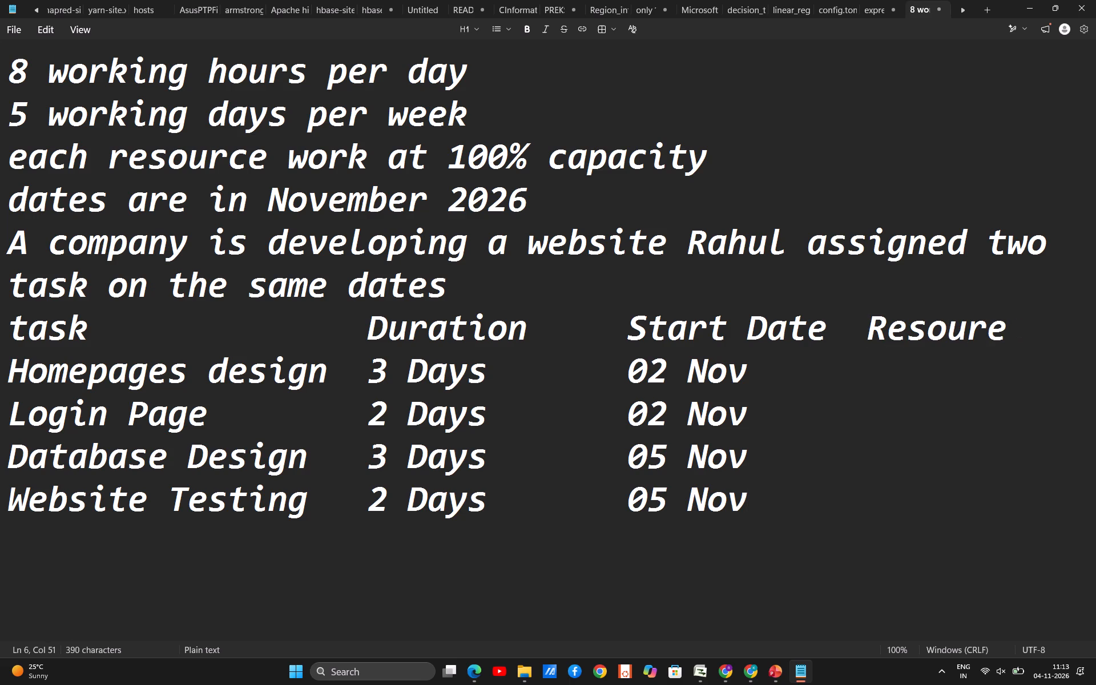
{"action": "key", "text": "BackSpace"}
{"action": "type", "text": "ce"}
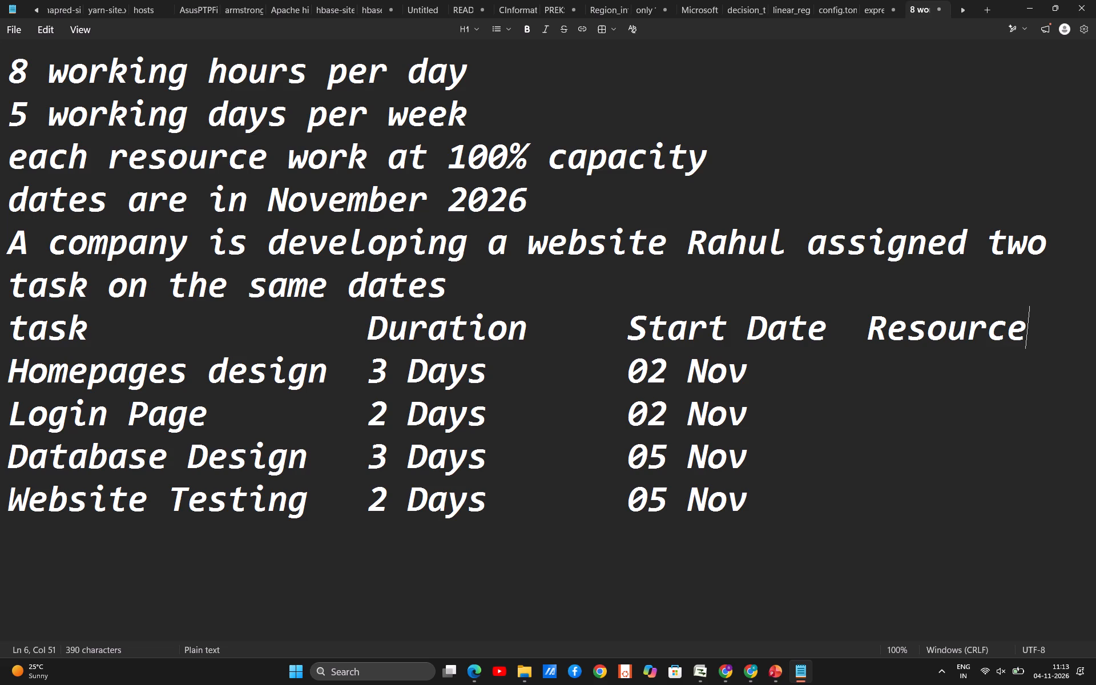
Enter the resource "Rahul" for Homepages design, aligned under the Resource heading.
{"action": "key", "text": "Down"}
{"action": "key", "text": "space"}
{"action": "key", "text": "space"}
{"action": "key", "text": "space"}
{"action": "key", "text": "space"}
{"action": "key", "text": "space"}
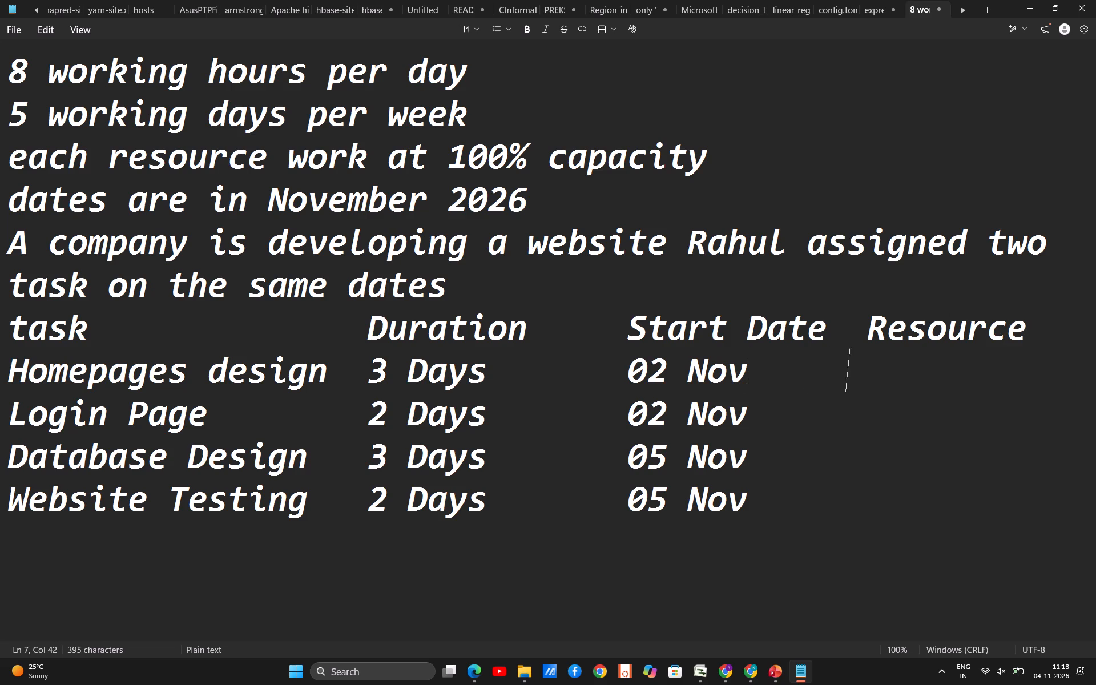
{"action": "key", "text": "space"}
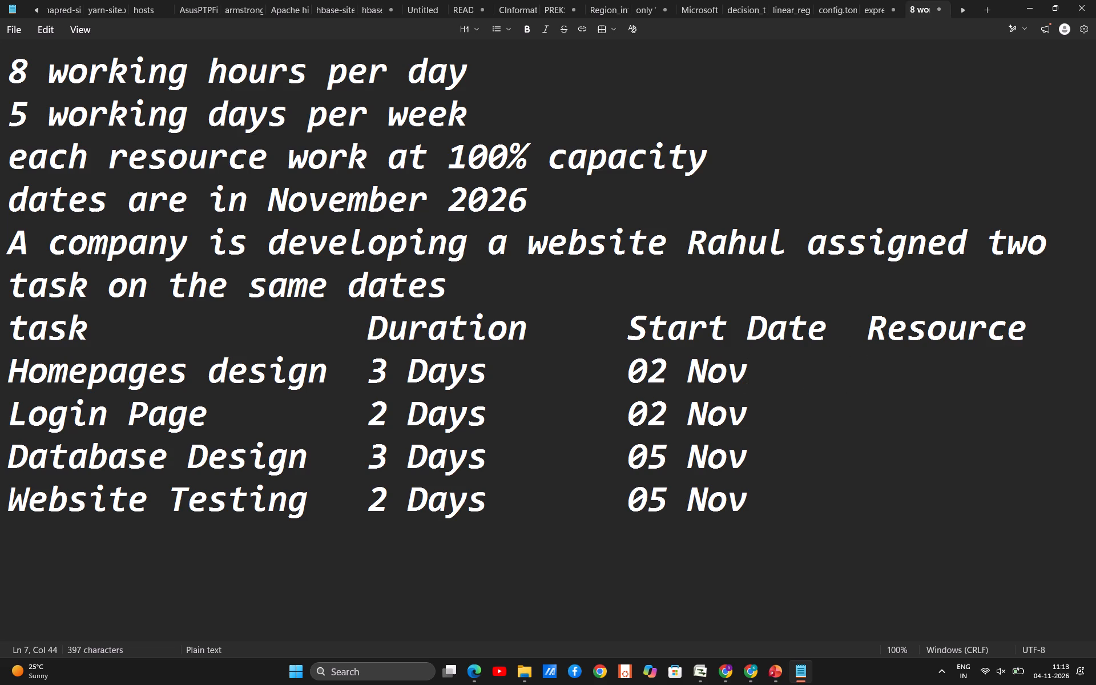
{"action": "type", "text": "ahul"}
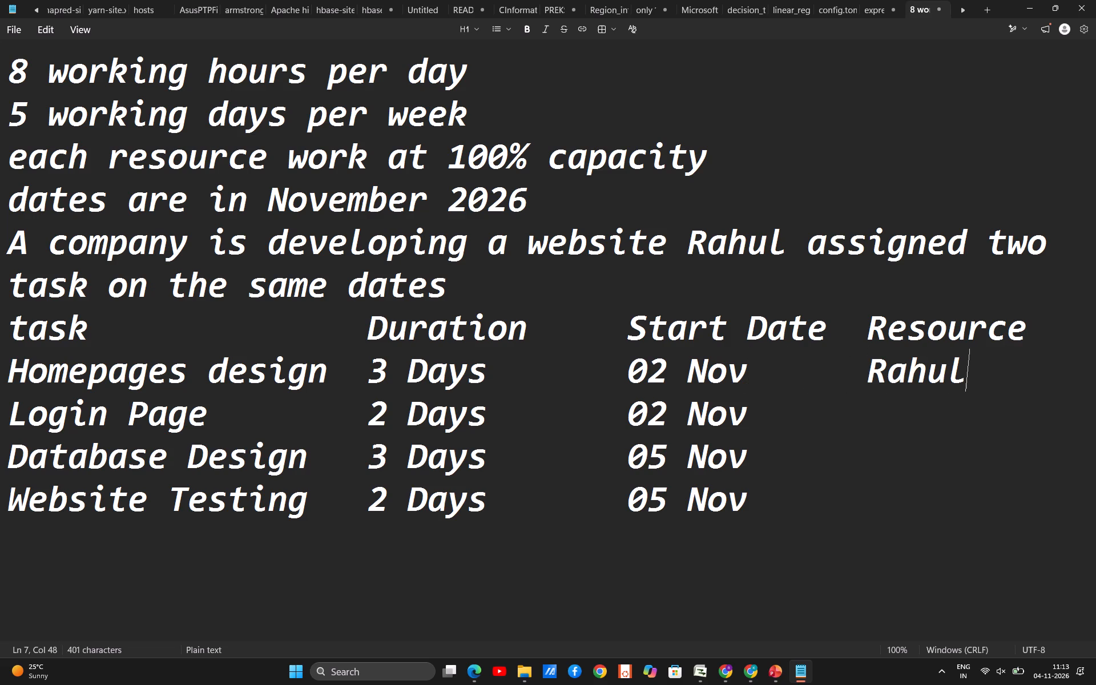
{"action": "key", "text": "space"}
Enter the resource "Rahul" for Login Page, aligned under the Resource heading.
{"action": "key", "text": "Down"}
{"action": "type", "text": "000"}
{"action": "key", "text": "BackSpace"}
{"action": "key", "text": "BackSpace"}
{"action": "key", "text": "BackSpace"}
{"action": "key", "text": "space"}
{"action": "key", "text": "space"}
{"action": "key", "text": "space"}
{"action": "key", "text": "space"}
{"action": "key", "text": "space"}
{"action": "key", "text": "space"}
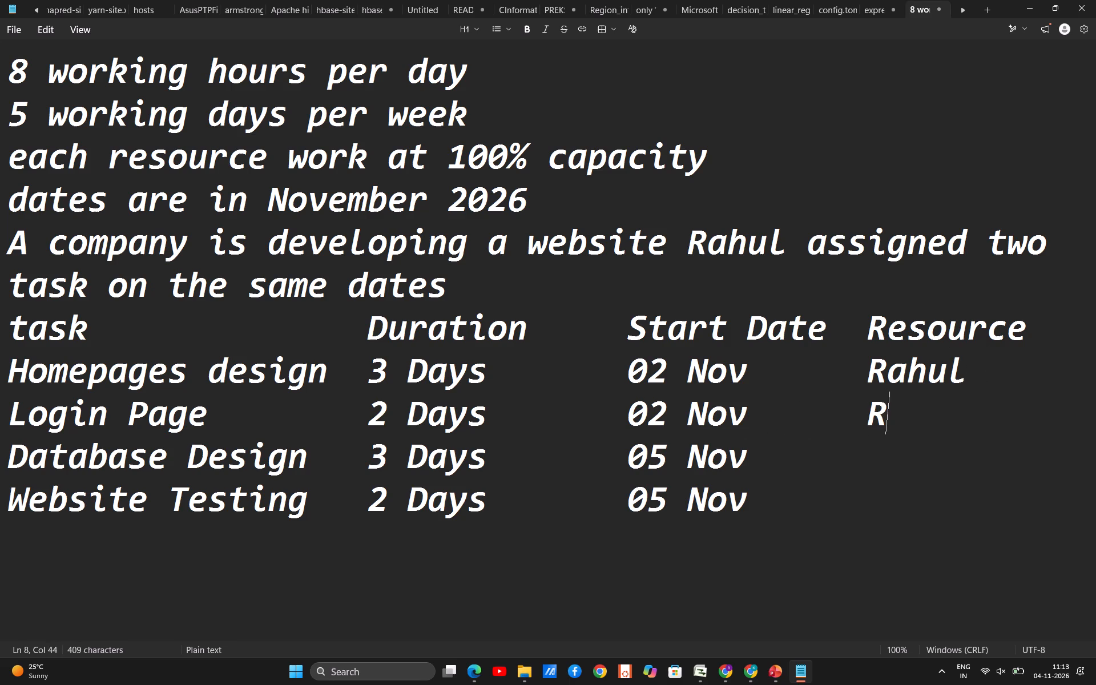
Enter the resource "Amit" for Database Design, aligned under the Resource heading.
{"action": "key", "text": "Down"}
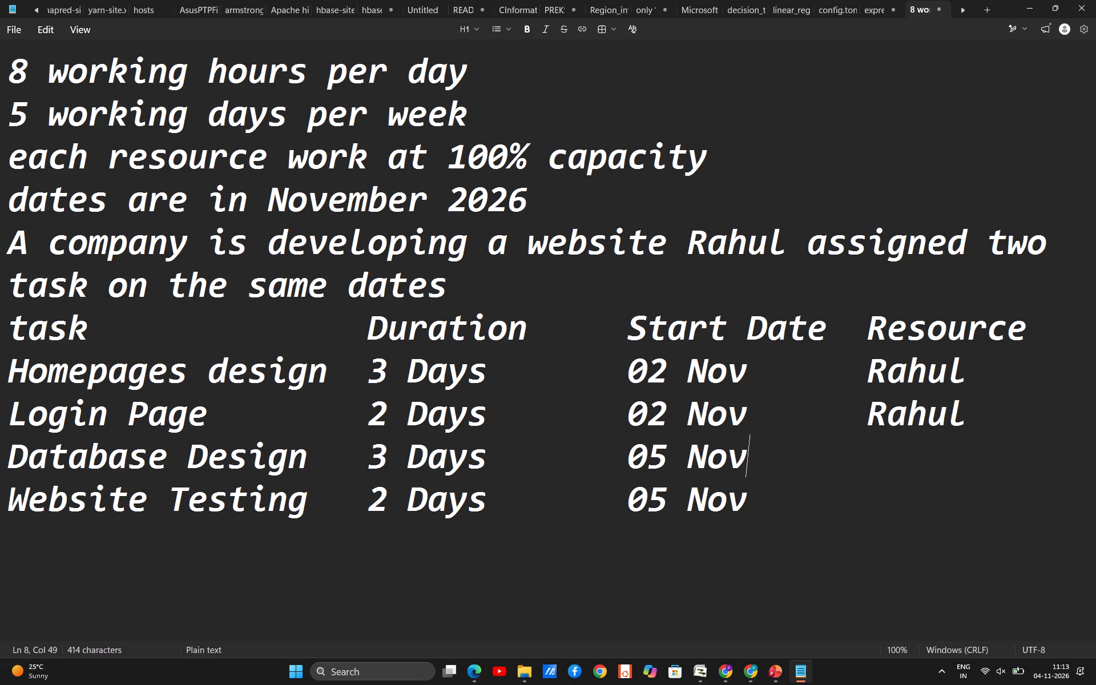
{"action": "key", "text": "space"}
{"action": "key", "text": "space"}
{"action": "key", "text": "space"}
{"action": "key", "text": "space"}
{"action": "key", "text": "space"}
{"action": "key", "text": "space"}
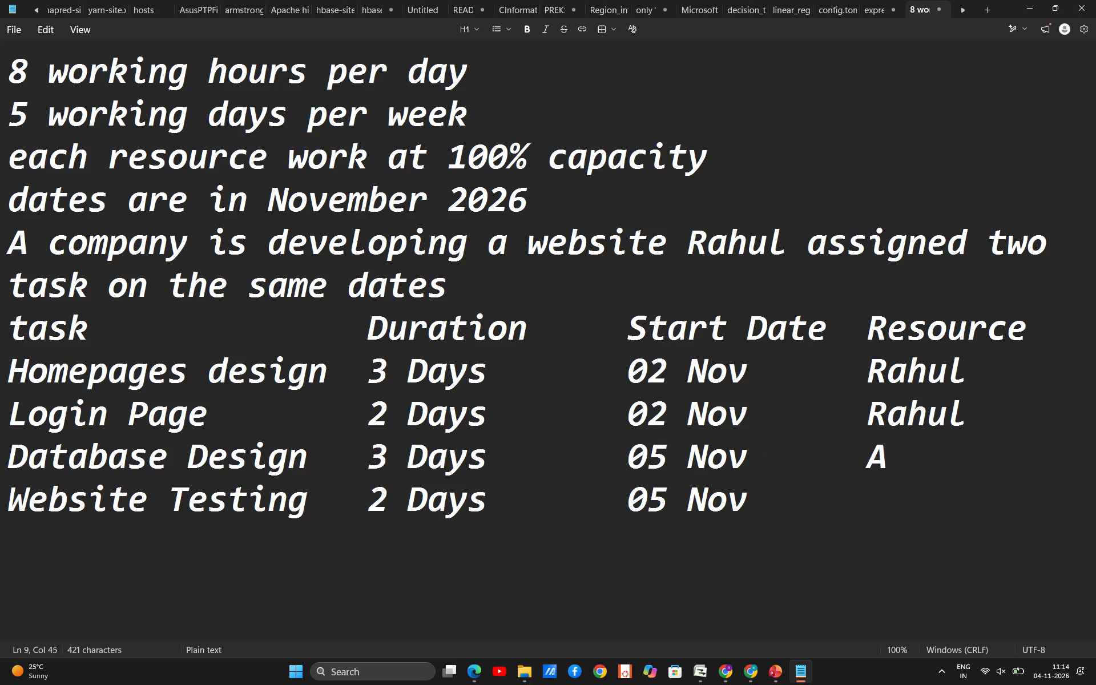
{"action": "type", "text": "mit"}
Enter the resource "Amit" for Website Testing, aligned under the Resource heading.
{"action": "key", "text": "Down"}
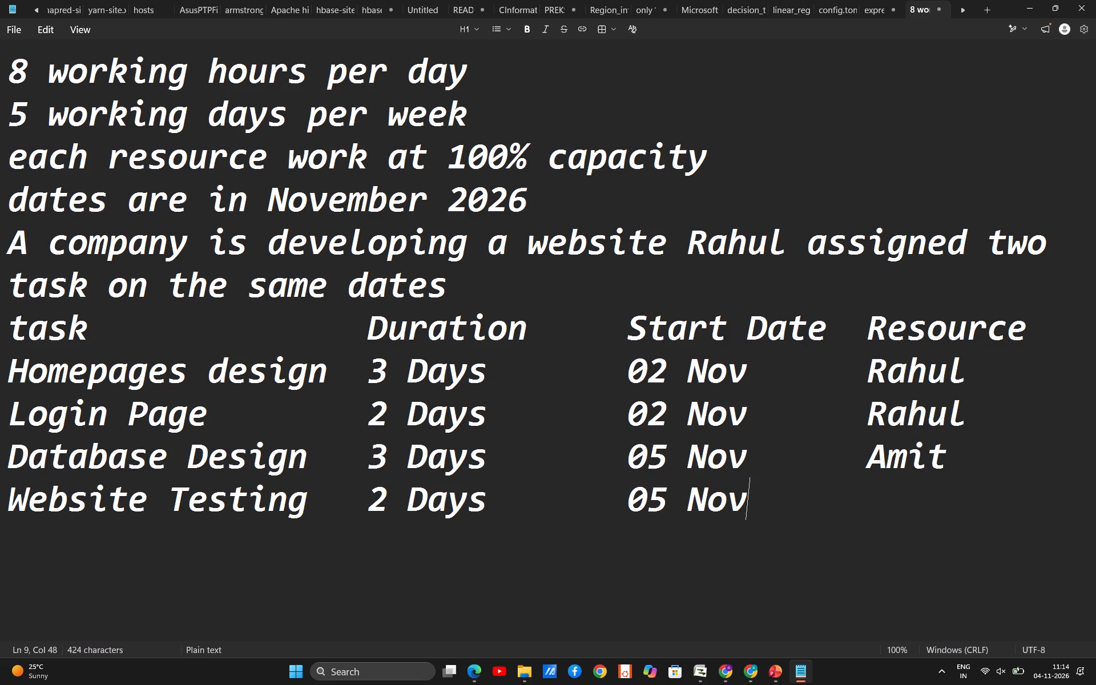
{"action": "key", "text": "space"}
{"action": "key", "text": "space"}
{"action": "key", "text": "space"}
{"action": "key", "text": "space"}
{"action": "key", "text": "space"}
{"action": "key", "text": "space"}
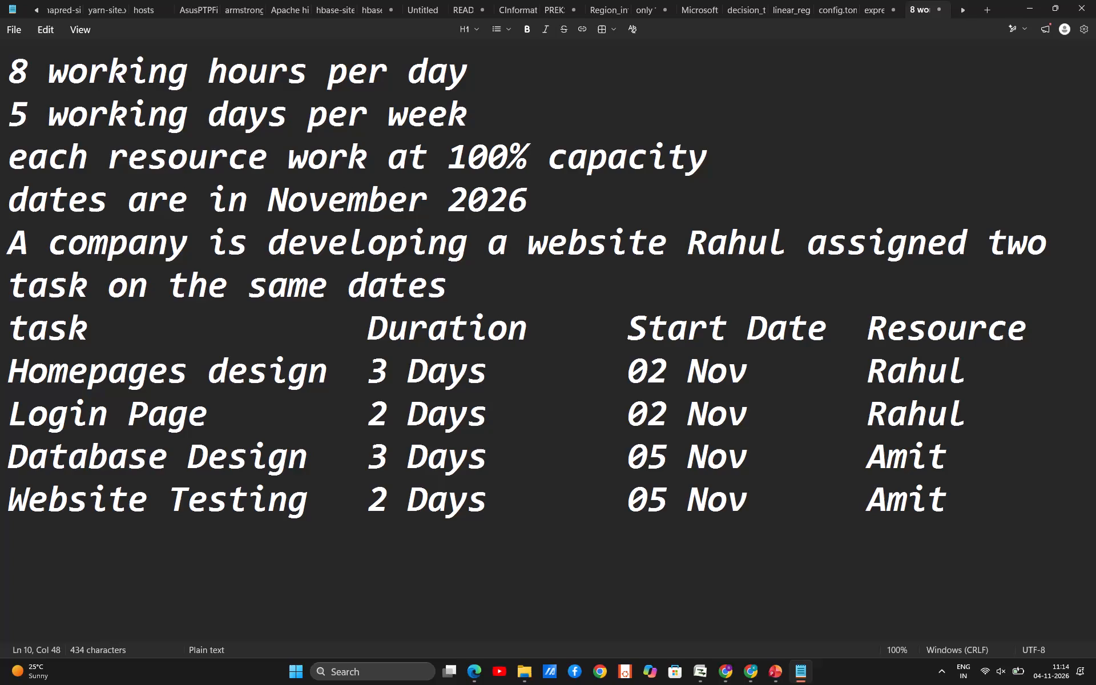
Add the section title "Resources Rates:" below the task table, separated from it by blank lines.
{"action": "key", "text": "Return"}
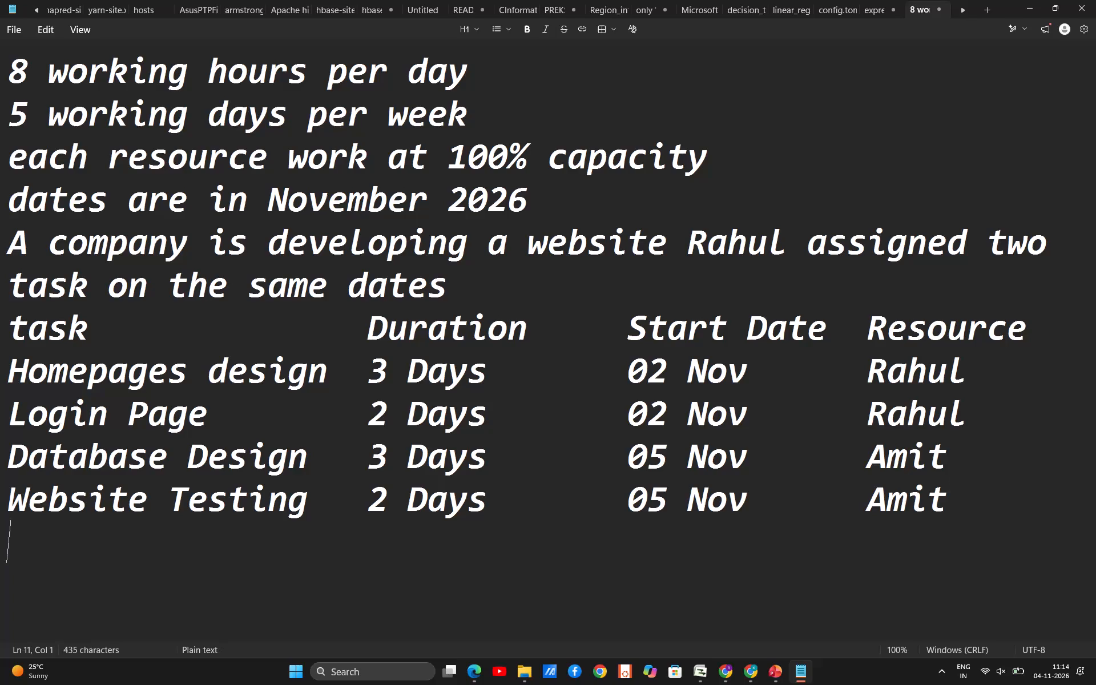
{"action": "scroll", "coordinate": [698, 246], "scroll_direction": "down", "scroll_amount": 1, "text": "ctrl"}
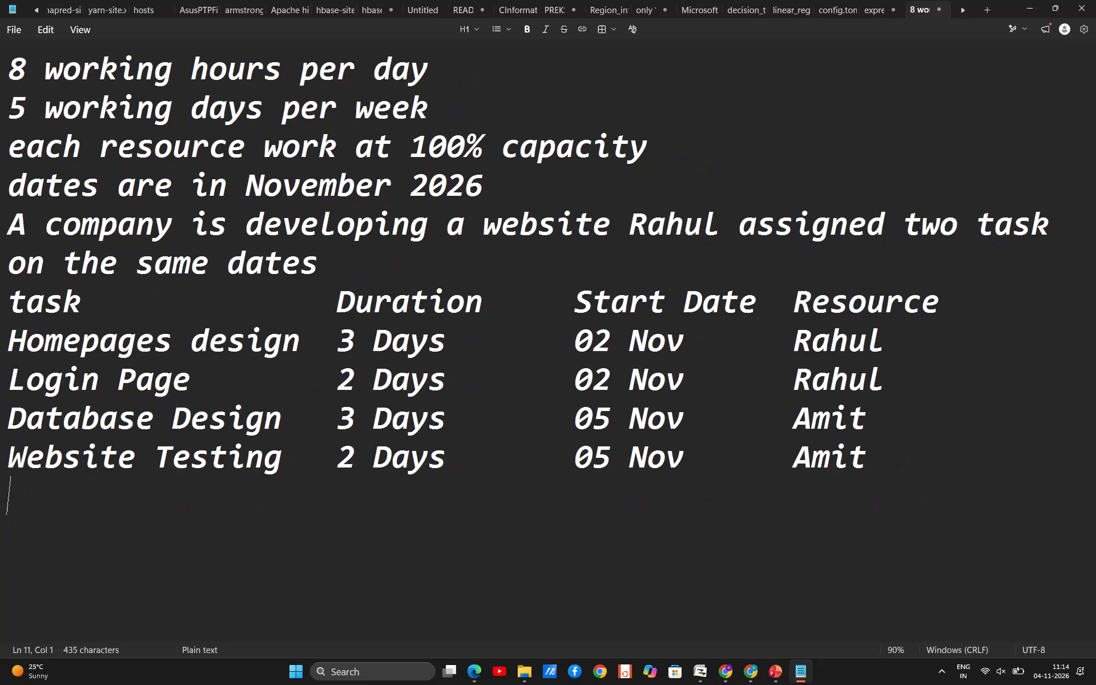
{"action": "key", "text": "space"}
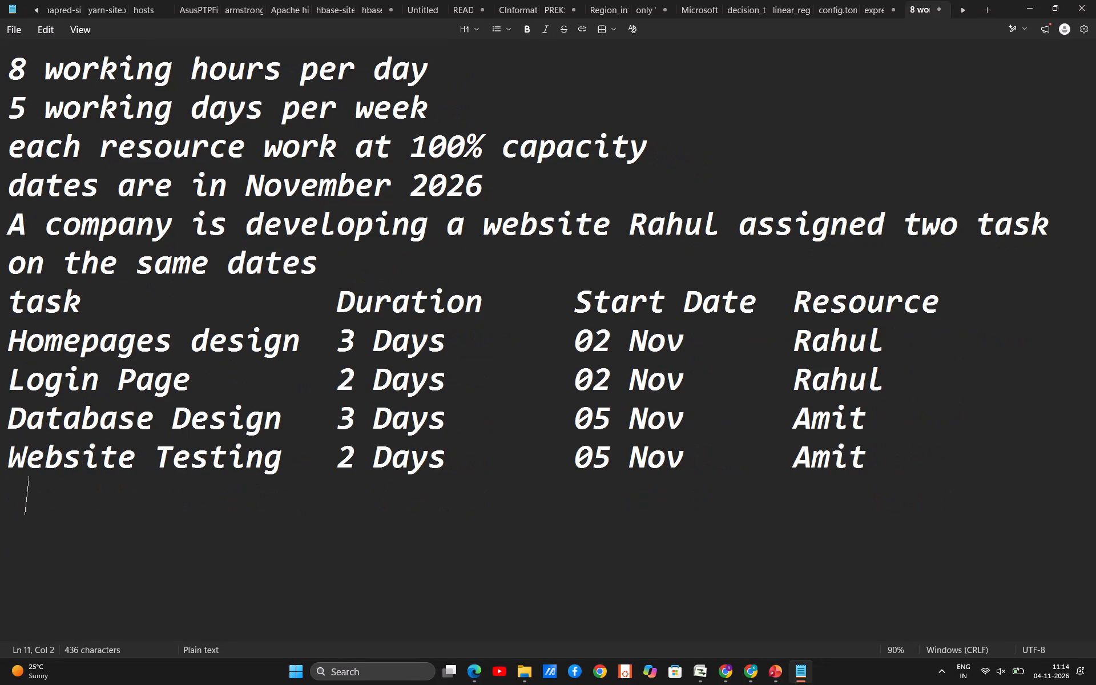
{"action": "key", "text": "BackSpace"}
{"action": "key", "text": "BackSpace"}
{"action": "key", "text": "BackSpace"}
{"action": "key", "text": "BackSpace"}
{"action": "key", "text": "Return"}
{"action": "key", "text": "Return"}
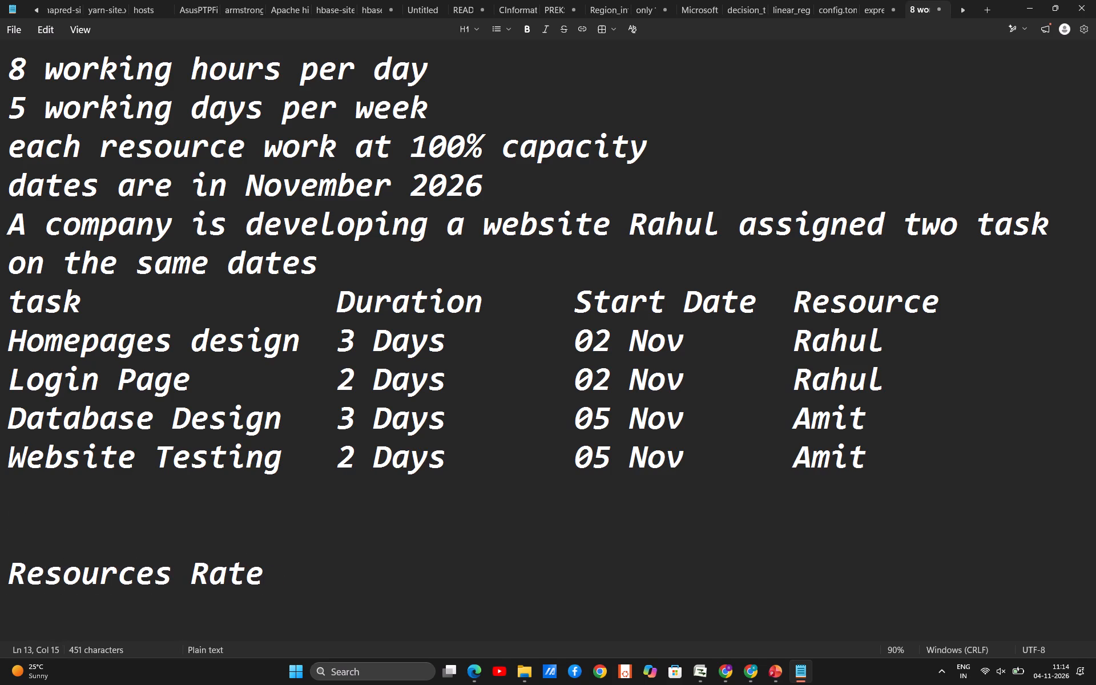
{"action": "type", "text": "s:"}
Add the heading line "Resources Rate/Hour" under the "Resources Rates:" title.
{"action": "key", "text": "Return"}
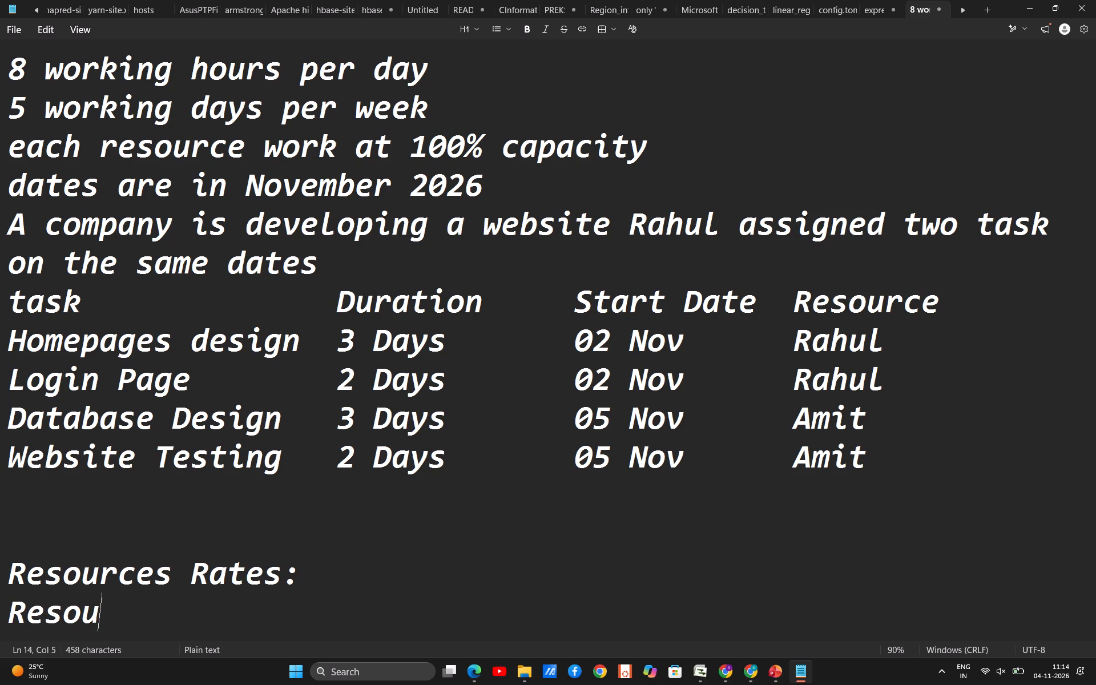
{"action": "key", "text": "slash"}
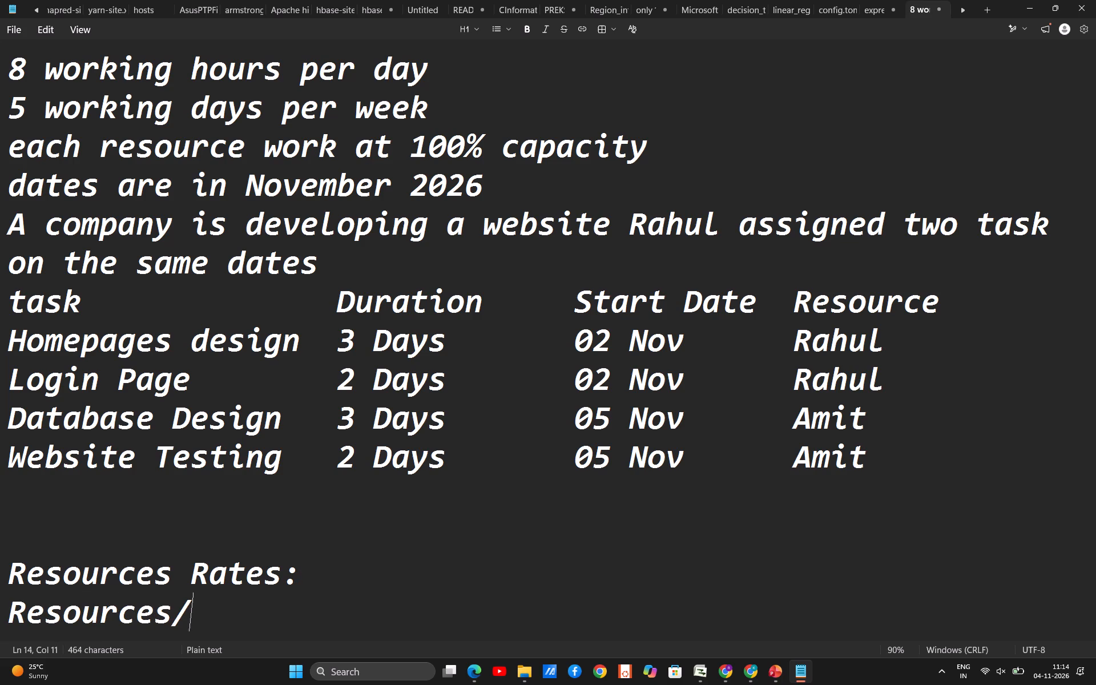
{"action": "key", "text": "BackSpace"}
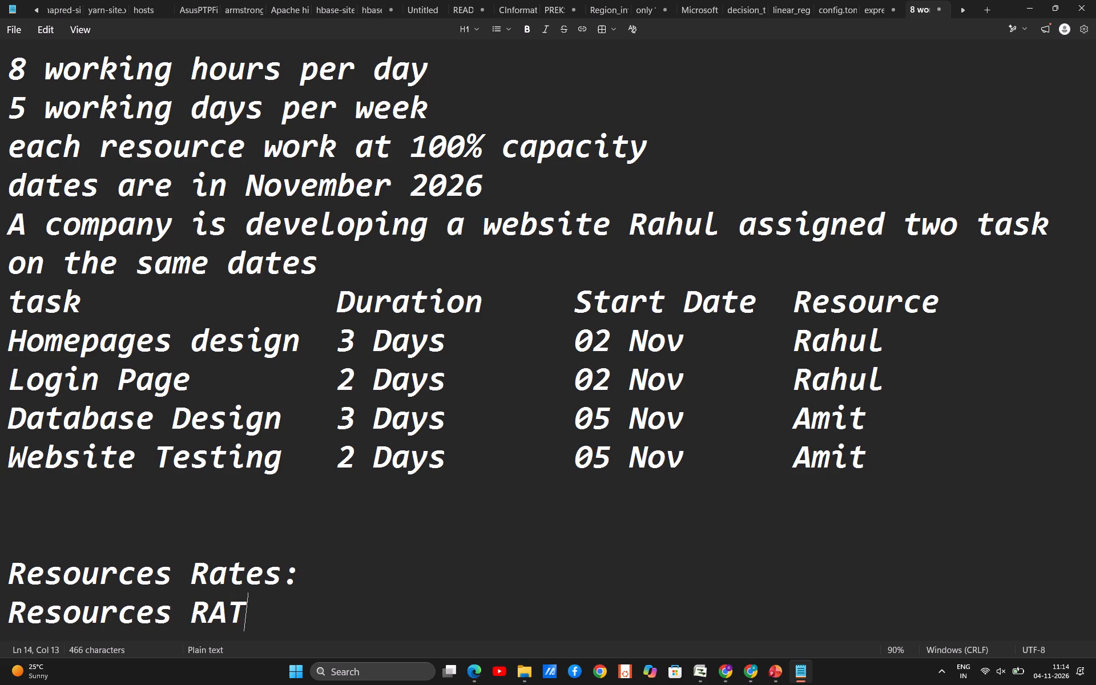
{"action": "key", "text": "BackSpace"}
{"action": "key", "text": "BackSpace"}
{"action": "key", "text": "BackSpace"}
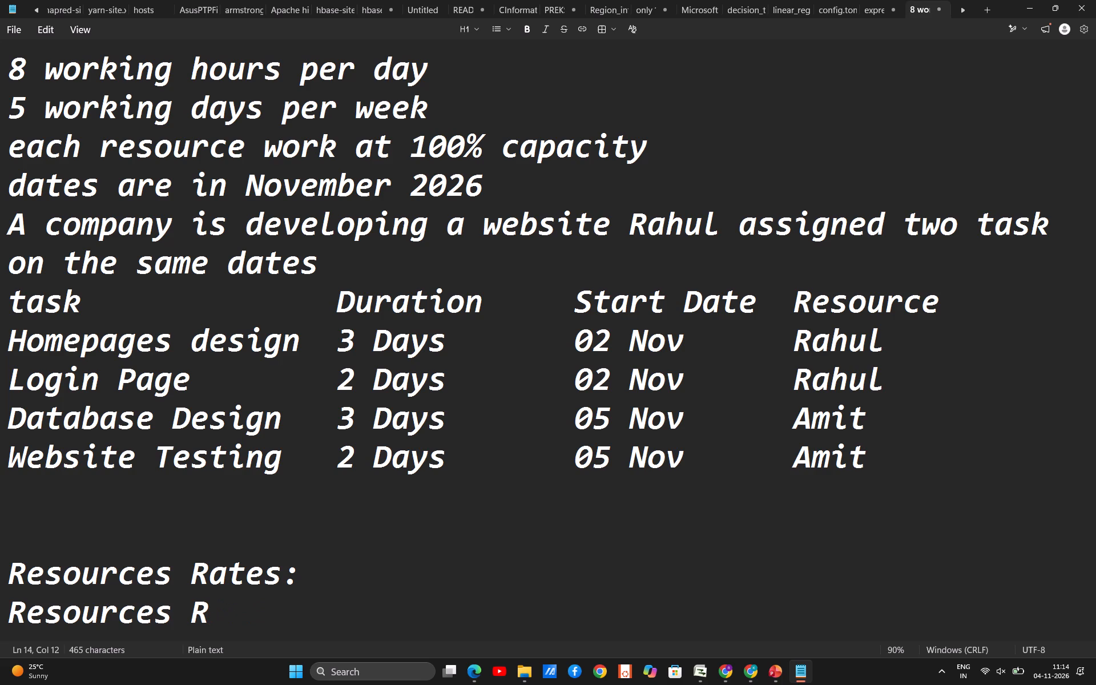
{"action": "key", "text": "BackSpace"}
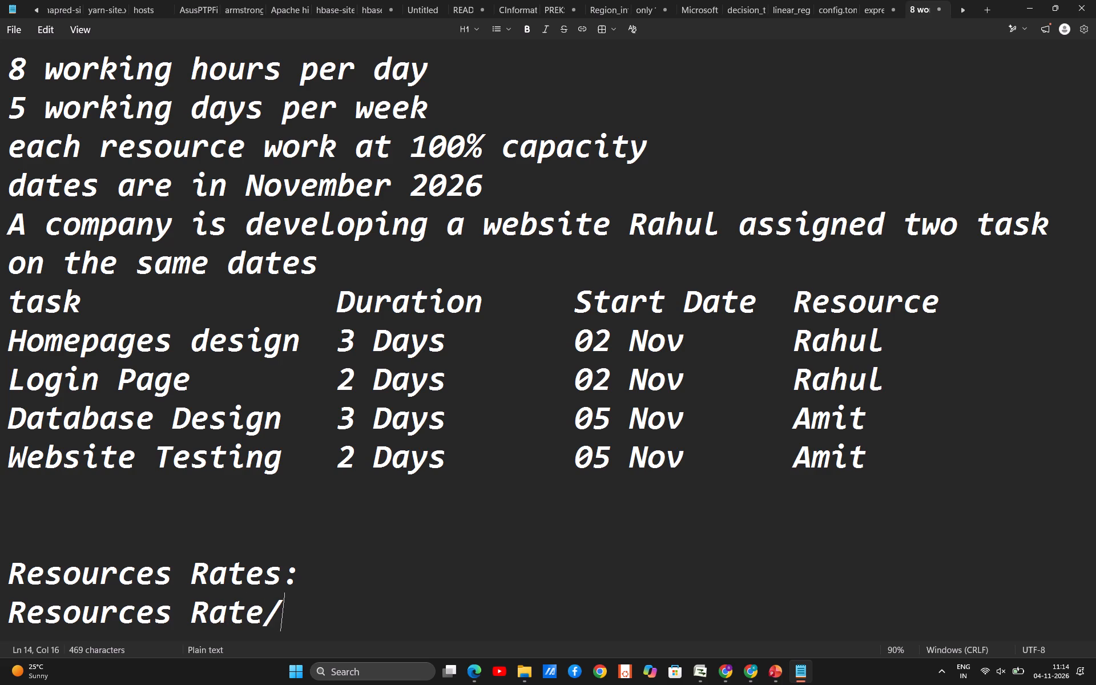
{"action": "key", "text": "BackSpace"}
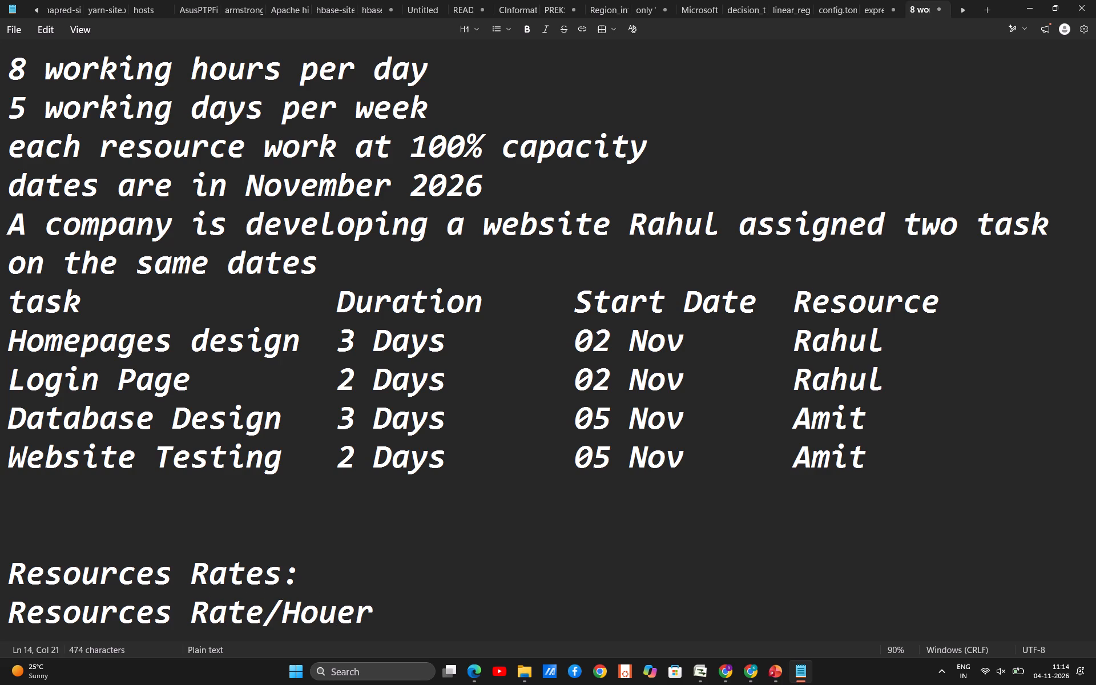
{"action": "key", "text": "BackSpace"}
{"action": "key", "text": "r"}
List the hourly rates under the Rate/Hour heading: Rahul 300 and Amit 250, one per line.
{"action": "key", "text": "Return"}
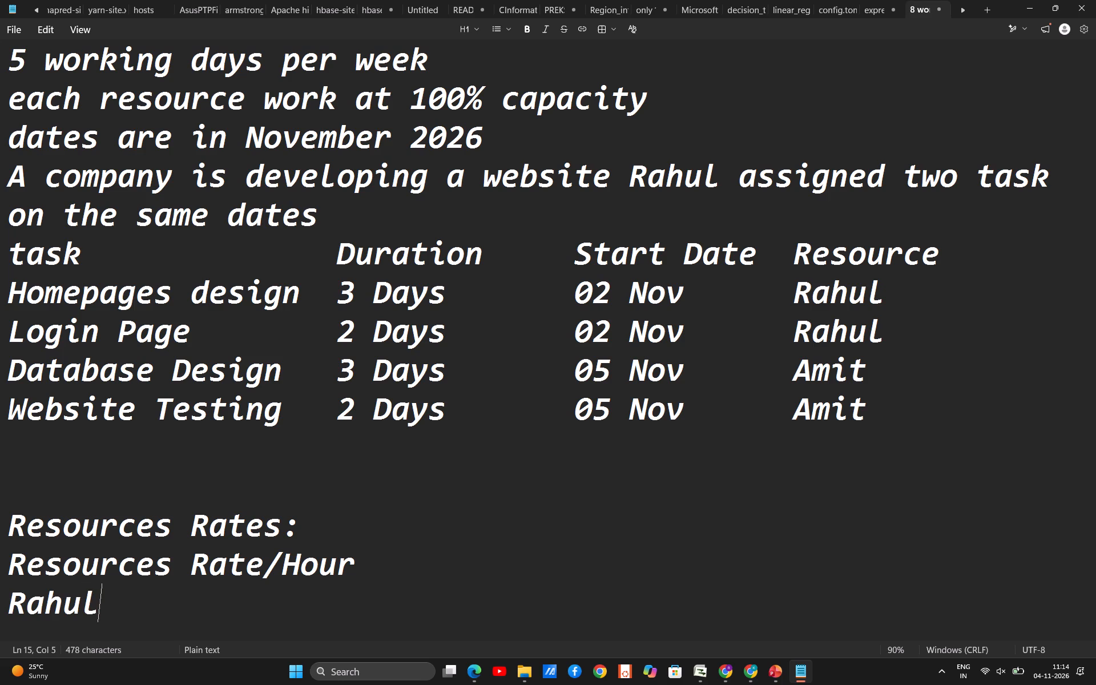
{"action": "key", "text": "space"}
{"action": "type", "text": "300"}
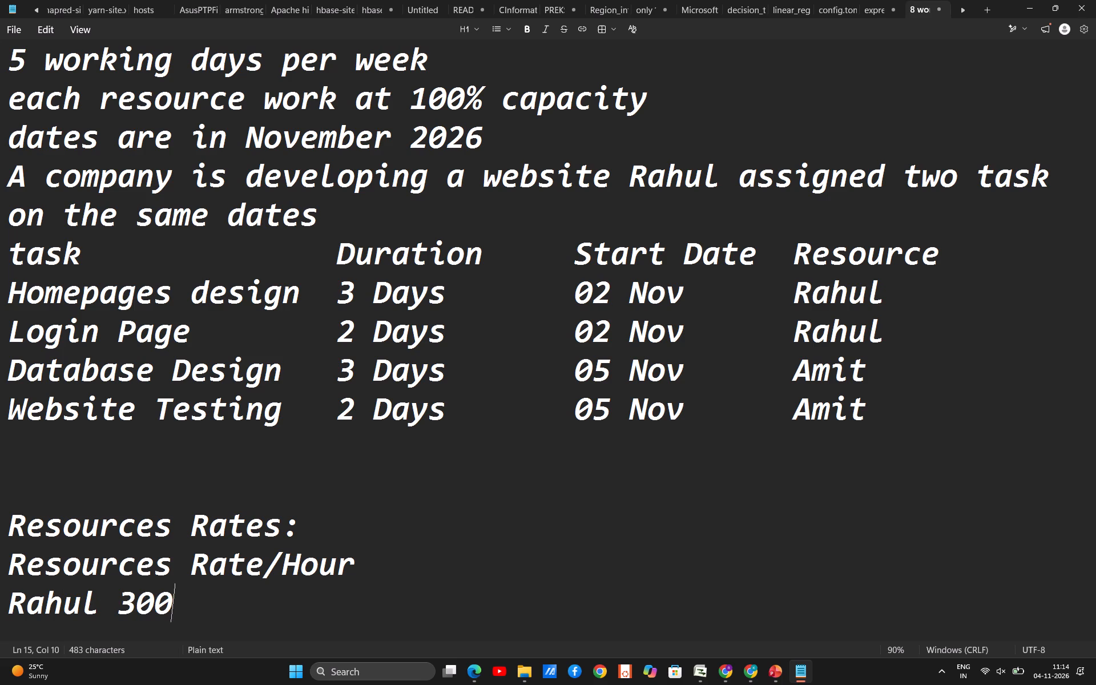
{"action": "key", "text": "Return"}
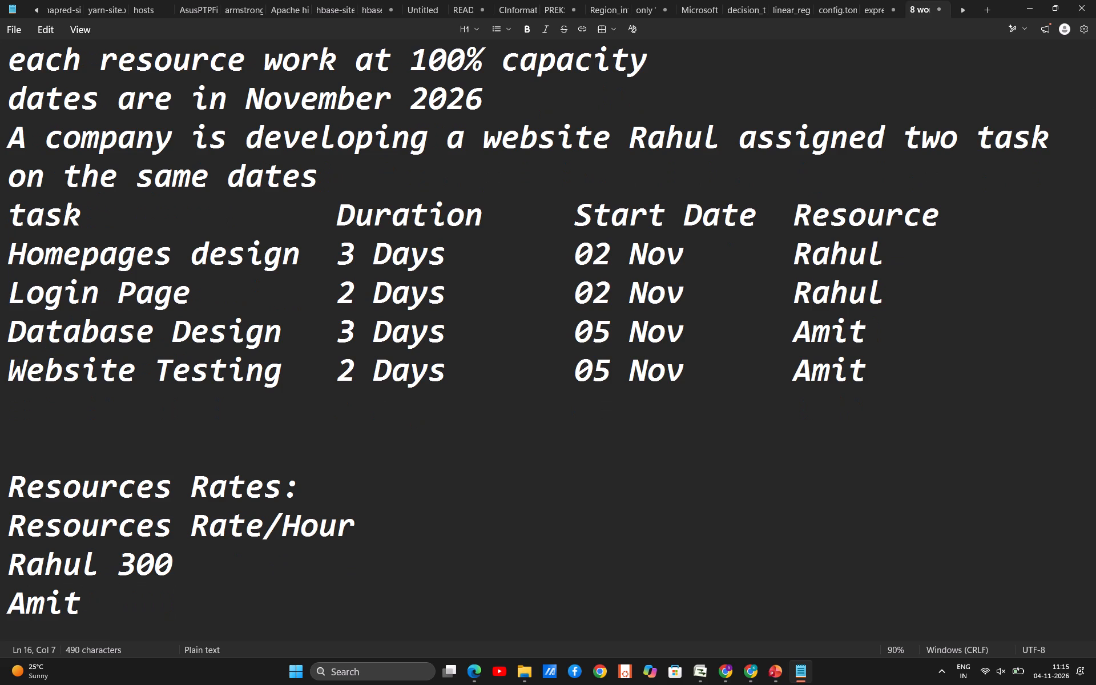
{"action": "type", "text": "250"}
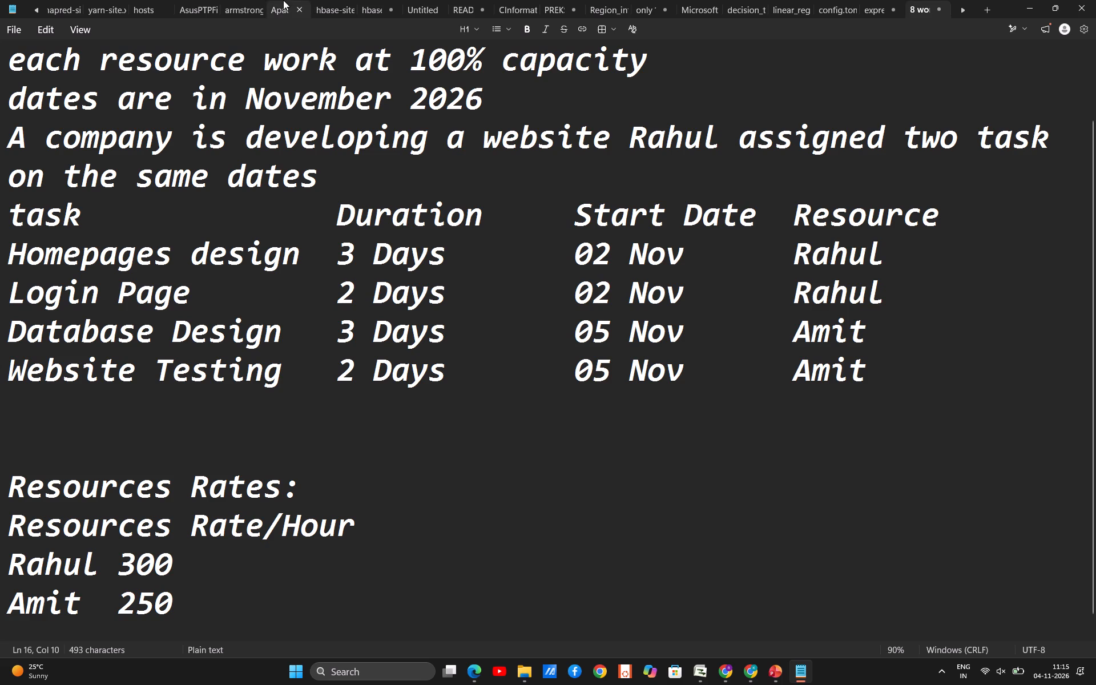
Copy the text from the "each resource work at 100% capacity" line through the "Amit 250" rate line.
{"action": "left_click_drag", "start_coordinate": [13, 61], "coordinate": [65, 187]}
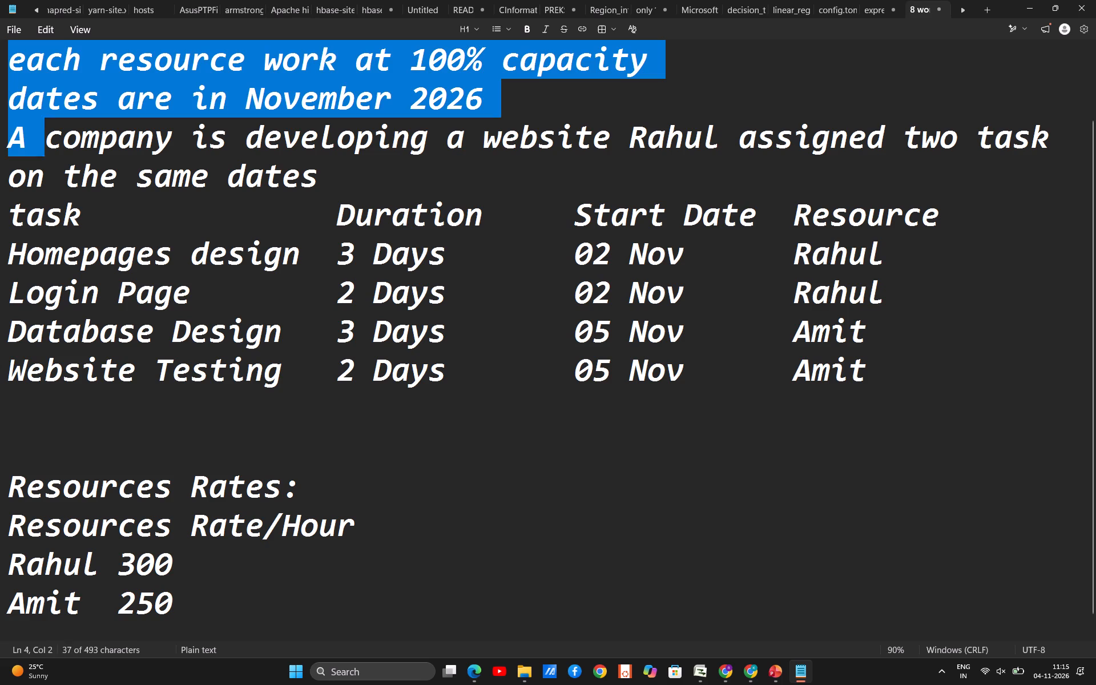
{"action": "left_click_drag", "start_coordinate": [65, 187], "coordinate": [192, 596]}
{"action": "scroll", "coordinate": [150, 433], "scroll_direction": "up", "scroll_amount": 1}
{"action": "key", "text": "ctrl+c"}
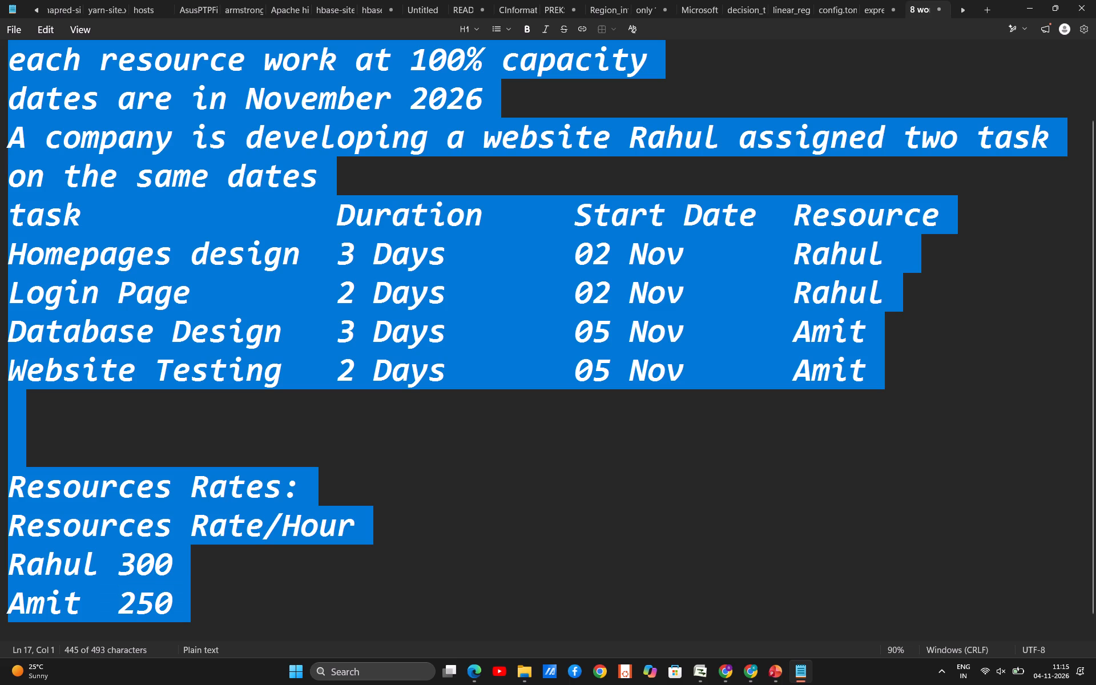
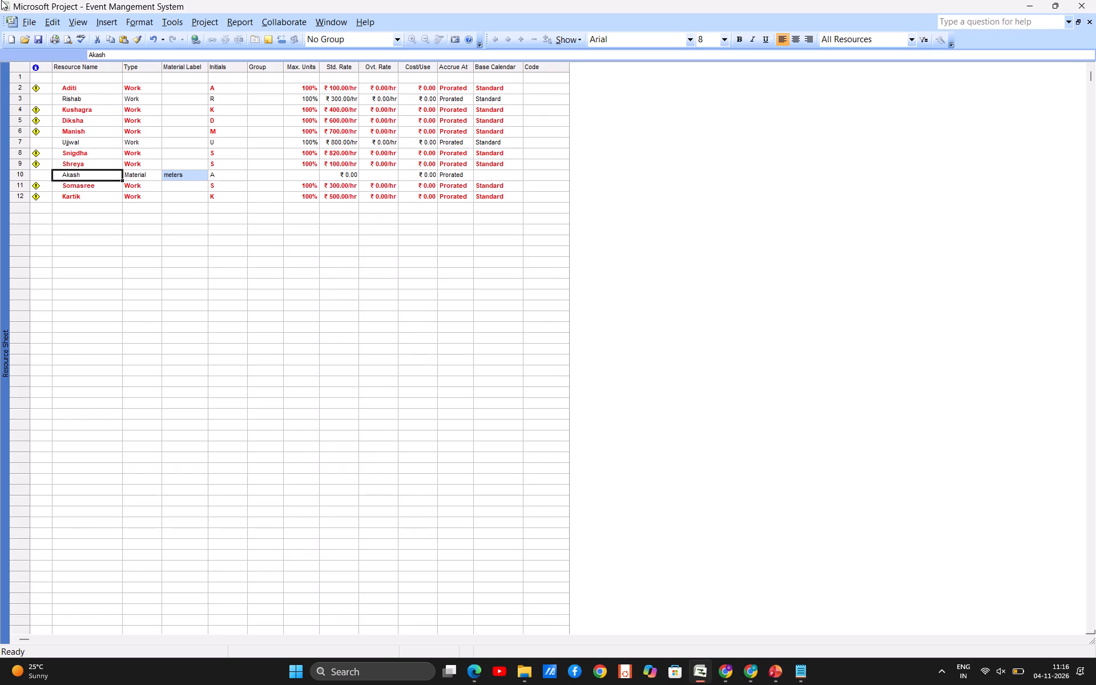
Save a copy of the event management project in Documents under the name website_Development.
{"action": "left_click", "coordinate": [25, 23]}
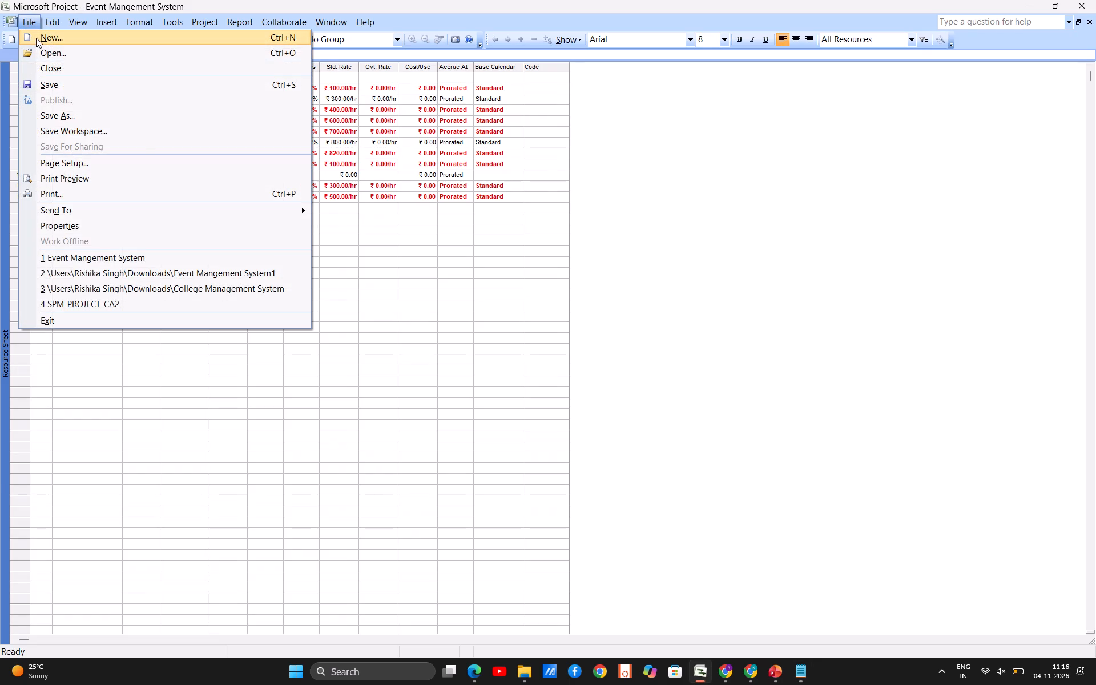
{"action": "left_click", "coordinate": [36, 38]}
{"action": "left_click", "coordinate": [30, 25]}
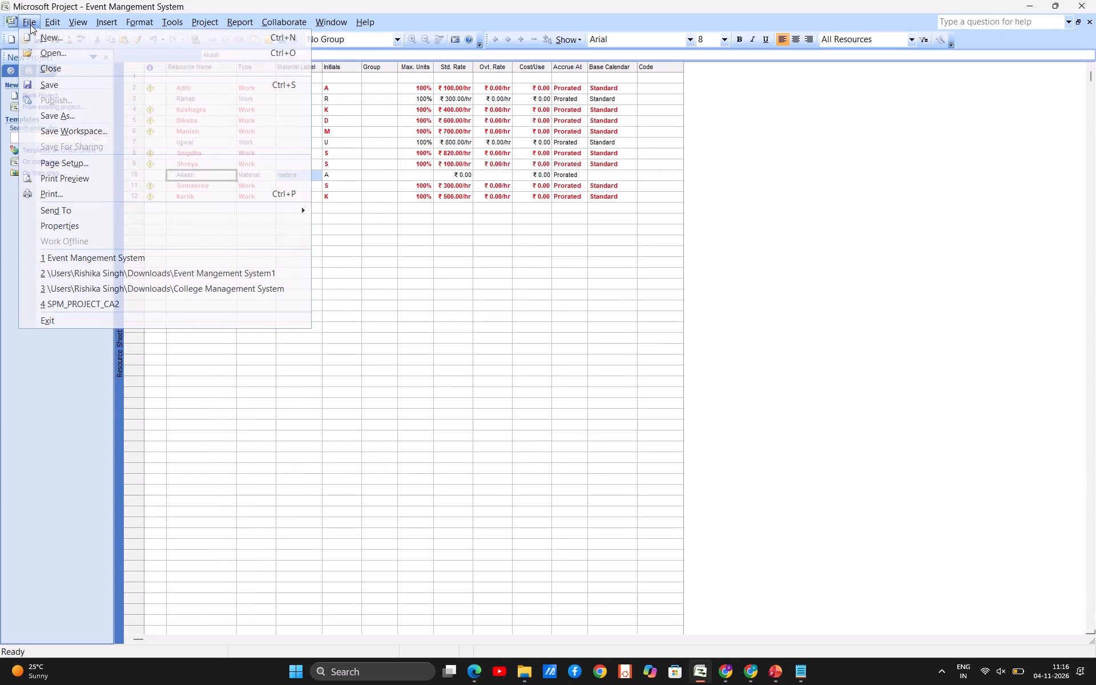
{"action": "left_click", "coordinate": [49, 112]}
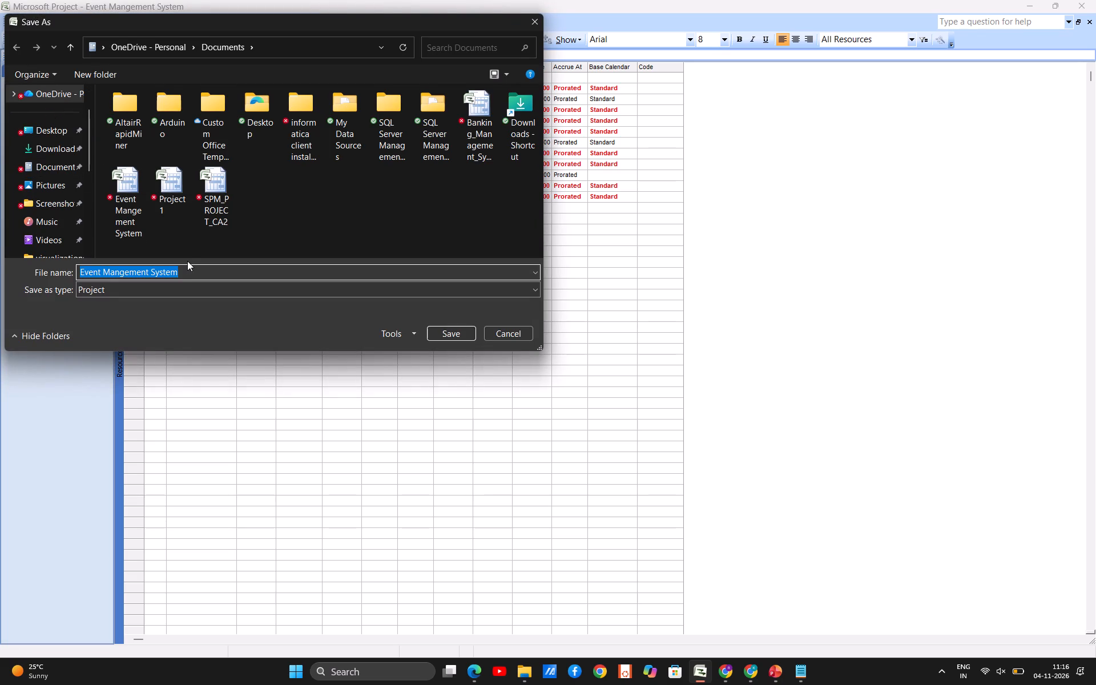
{"action": "key", "text": "BackSpace"}
{"action": "type", "text": "webs"}
{"action": "key", "text": "BackSpace"}
{"action": "type", "text": "site"}
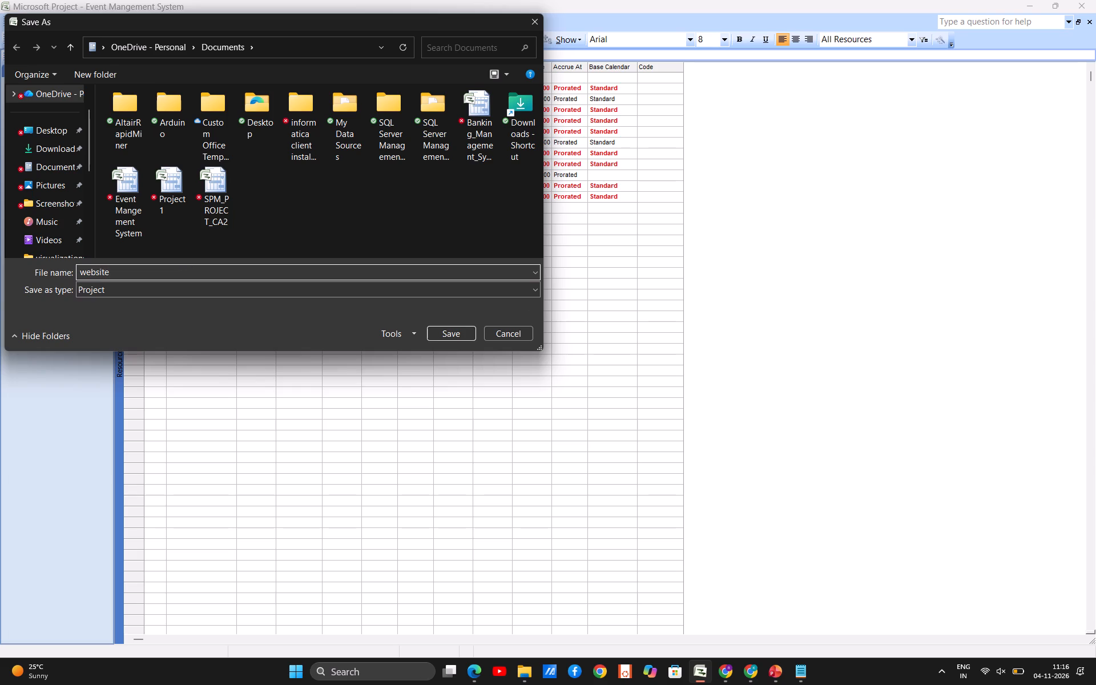
{"action": "key", "text": "BackSpace"}
{"action": "key", "text": "BackSpace"}
{"action": "key", "text": "BackSpace"}
{"action": "key", "text": "BackSpace"}
{"action": "type", "text": "lopment"}
{"action": "key", "text": "Return"}
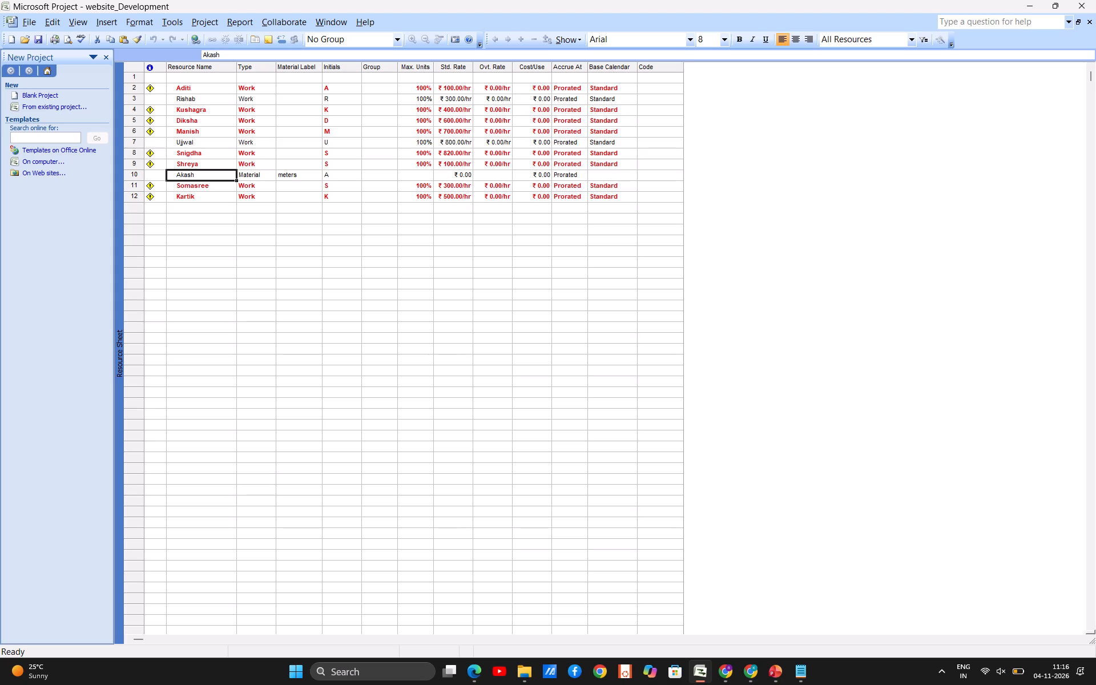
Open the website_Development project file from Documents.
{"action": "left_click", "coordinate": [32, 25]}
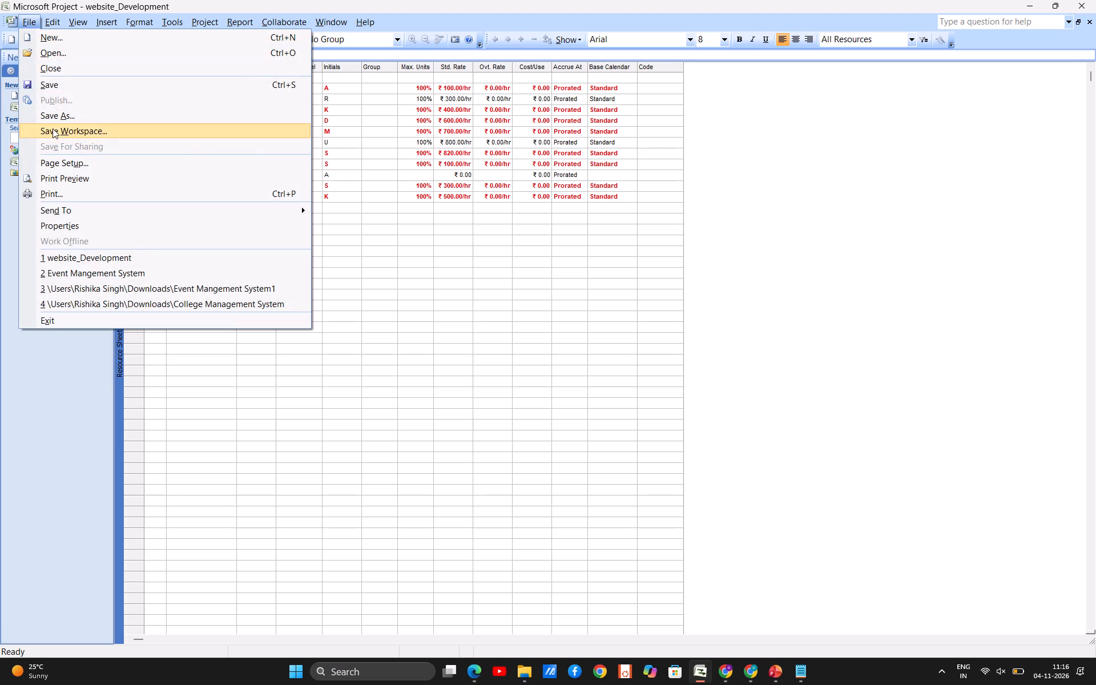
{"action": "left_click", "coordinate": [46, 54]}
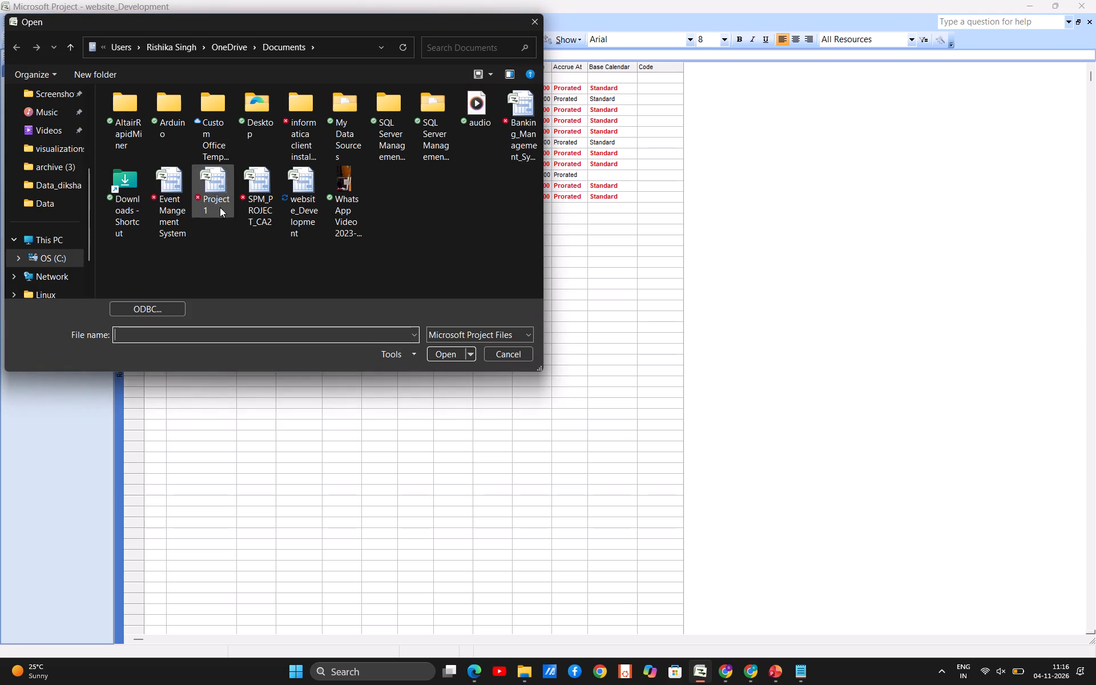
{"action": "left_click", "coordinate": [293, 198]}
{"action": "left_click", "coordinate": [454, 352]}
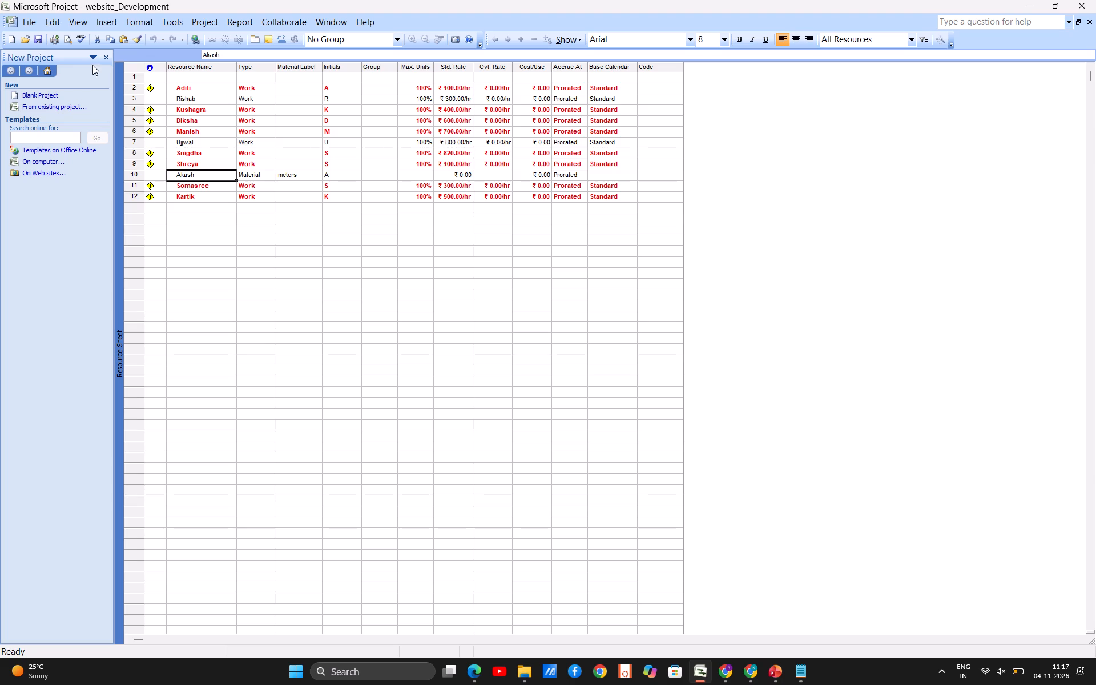
Create a new blank project.
{"action": "left_click", "coordinate": [34, 21]}
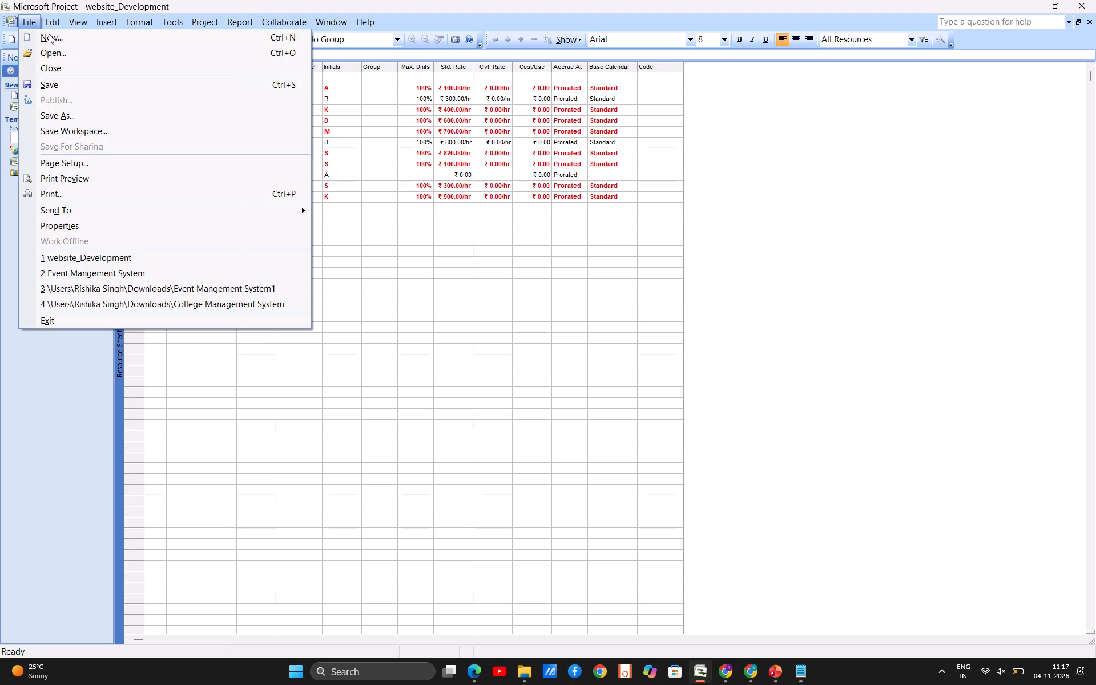
{"action": "left_click", "coordinate": [49, 34]}
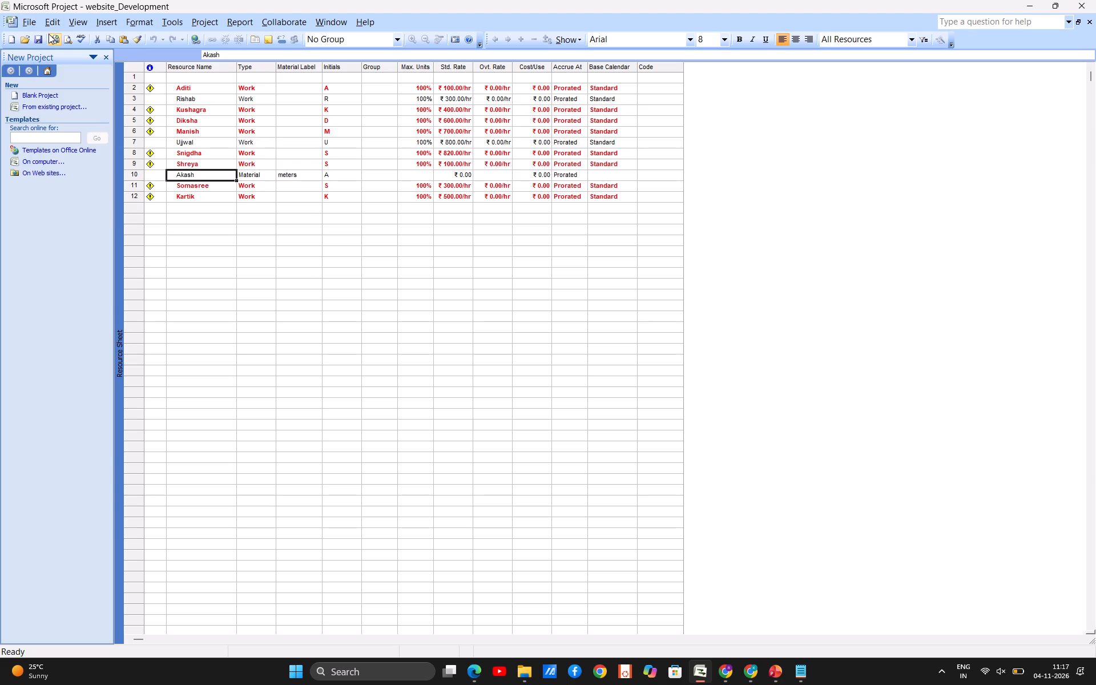
{"action": "left_click", "coordinate": [40, 93]}
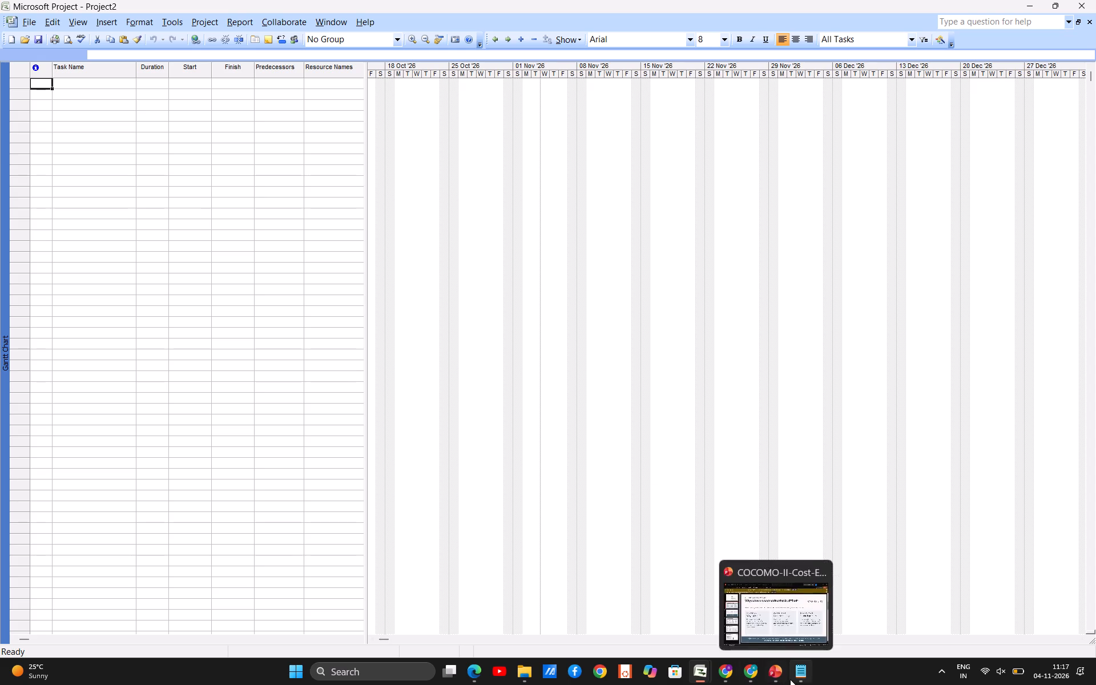
Switch to the exercise text in Notepad and add the line "No Overtime" below the "each resource work at 100% capacity" line.
{"action": "left_click", "coordinate": [787, 613]}
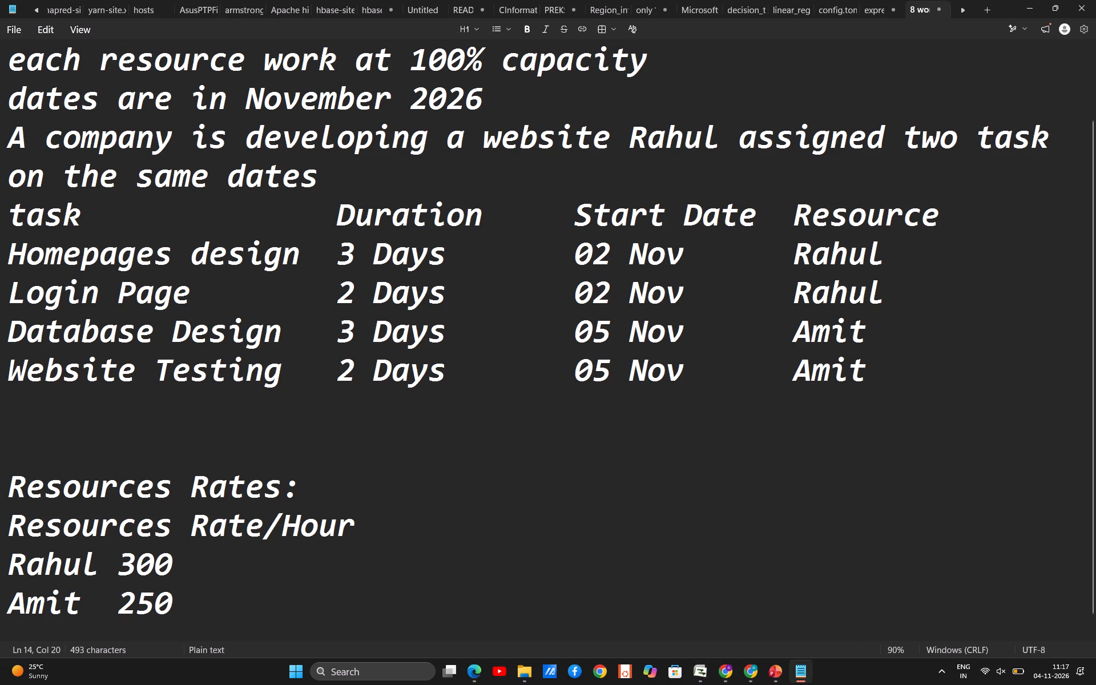
{"action": "scroll", "coordinate": [446, 305], "scroll_direction": "up", "scroll_amount": 2}
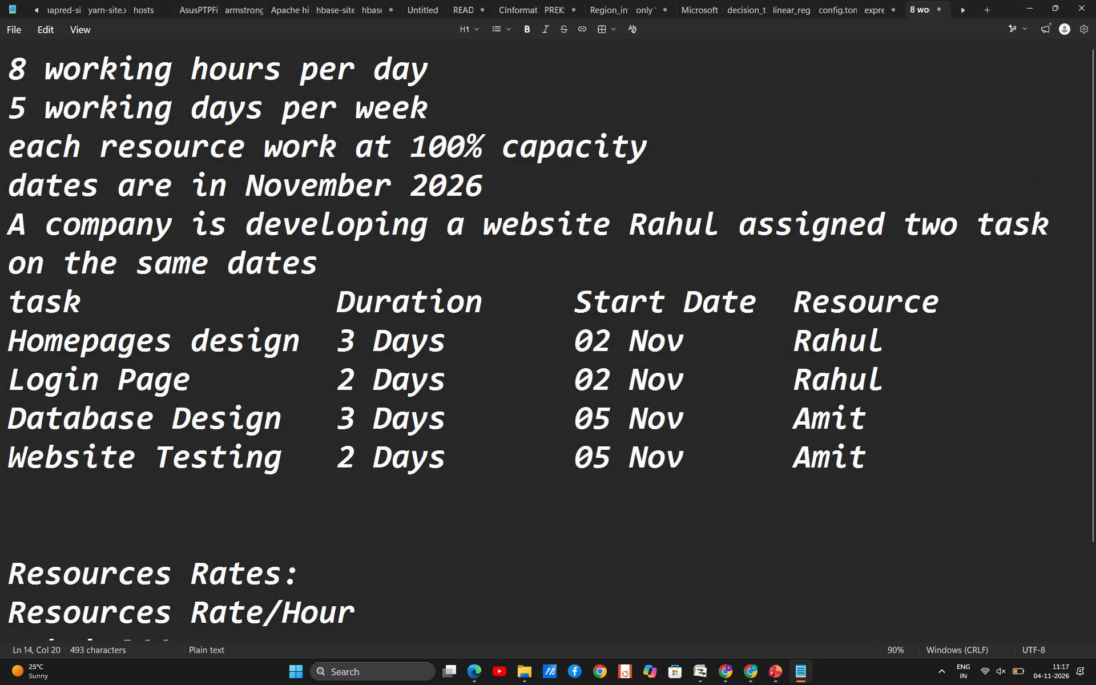
{"action": "left_click", "coordinate": [668, 152]}
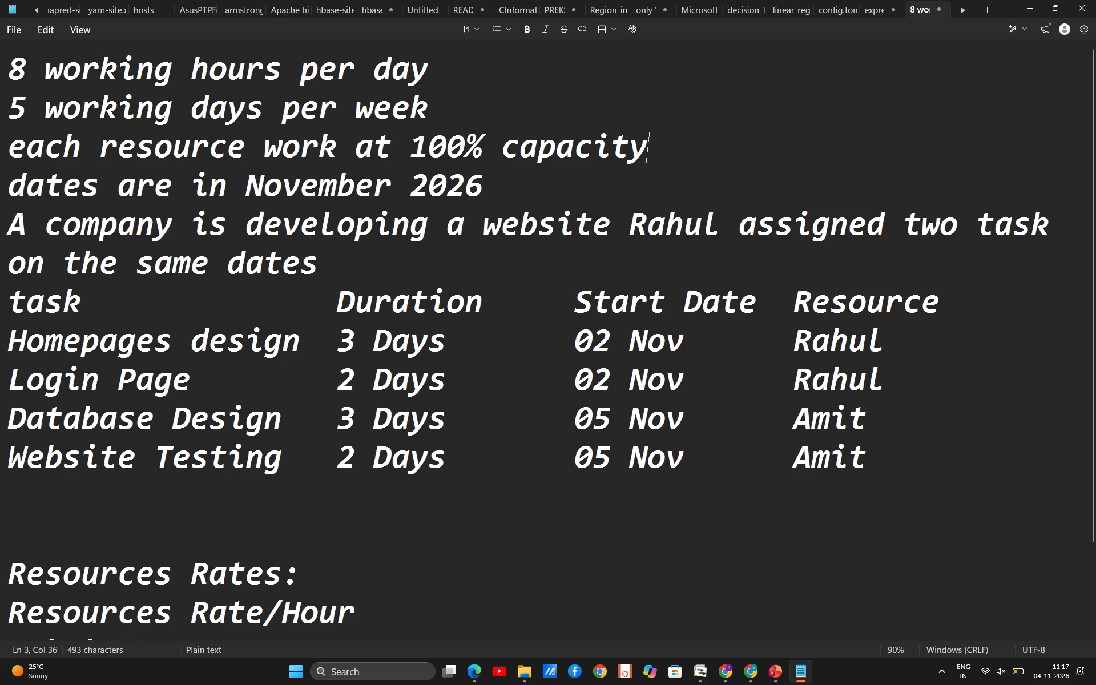
{"action": "key", "text": "Return"}
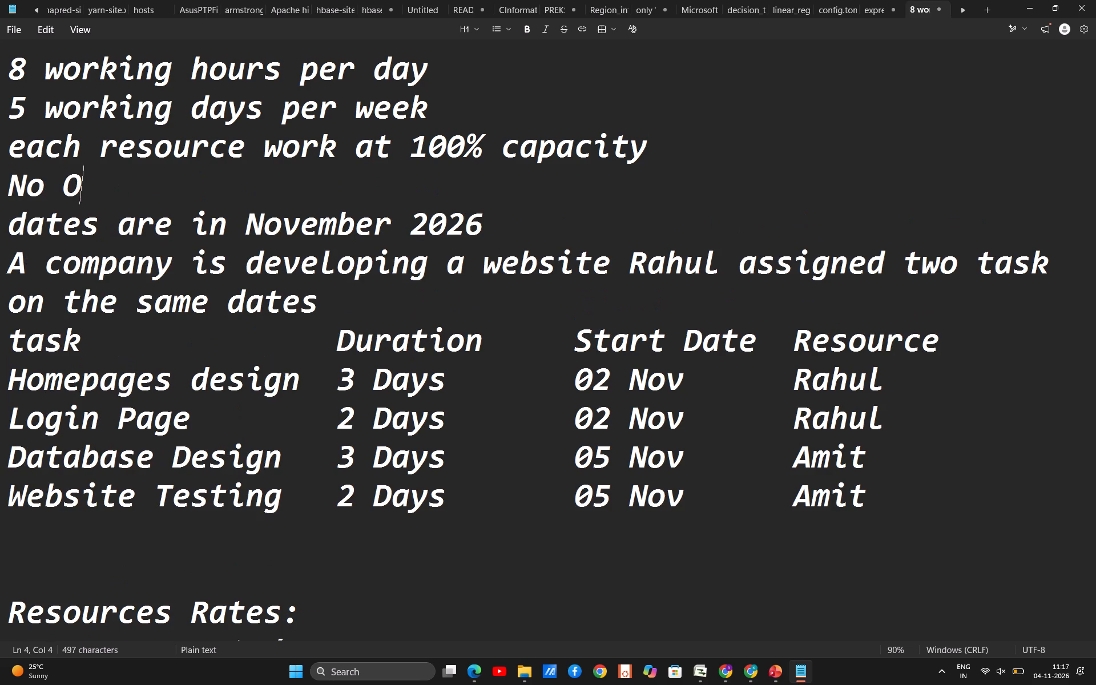
{"action": "type", "text": "vertime"}
Add the cost formula line "Cost=working Hours*" below the "No Overtime" line.
{"action": "key", "text": "Return"}
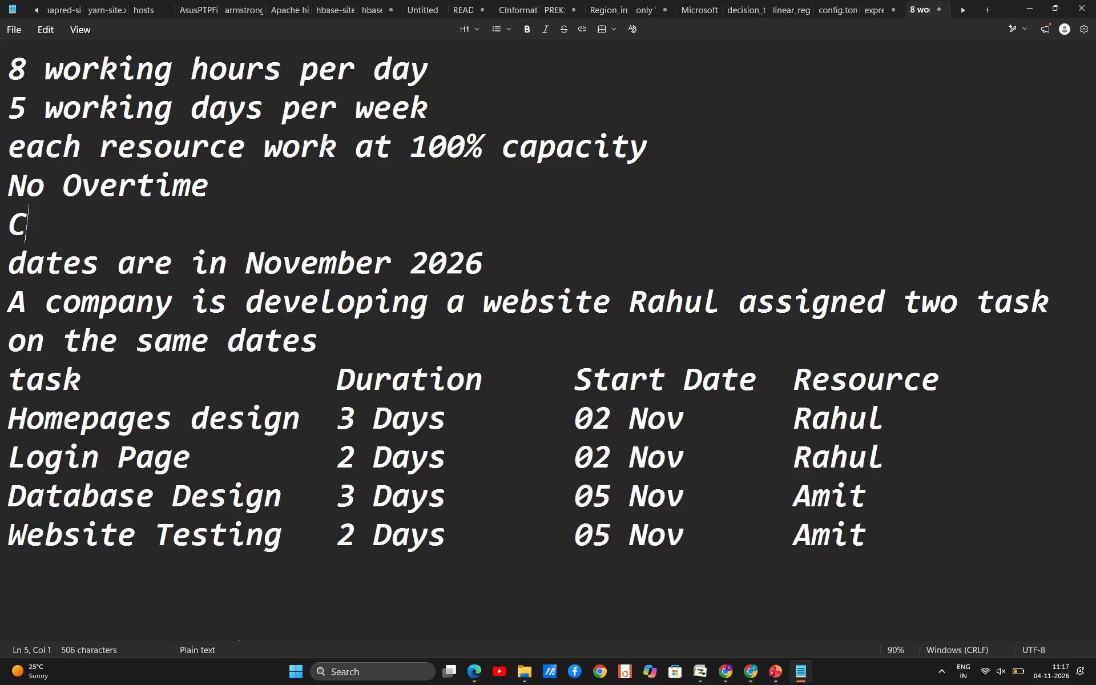
{"action": "key", "text": "equal"}
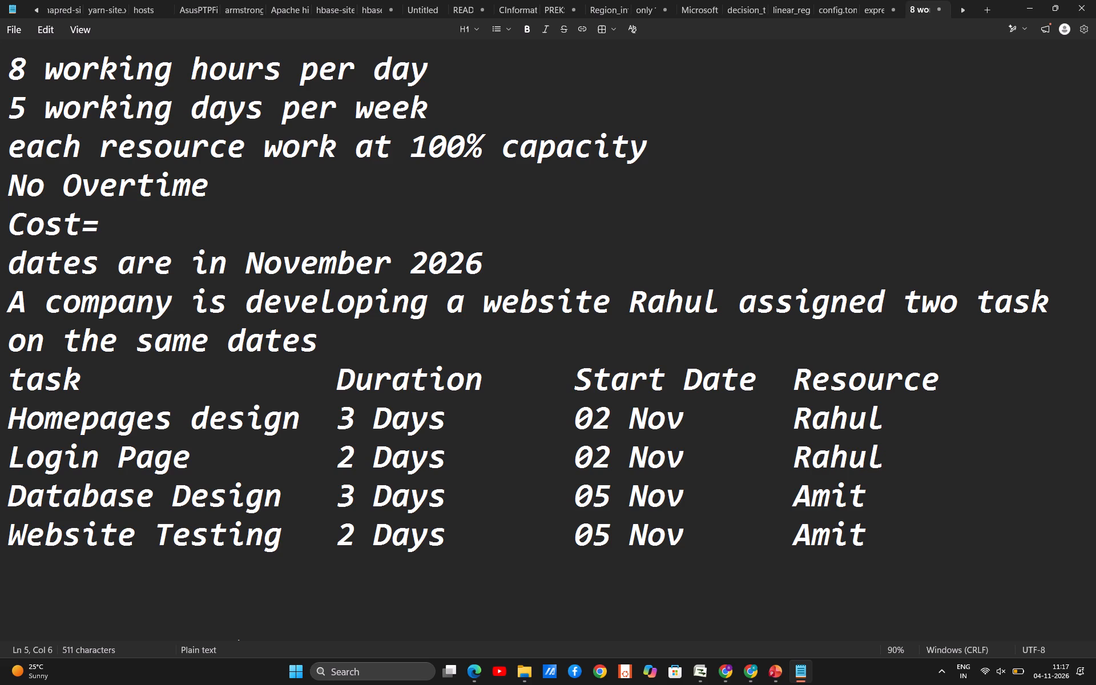
{"action": "type", "text": "wp"}
{"action": "key", "text": "BackSpace"}
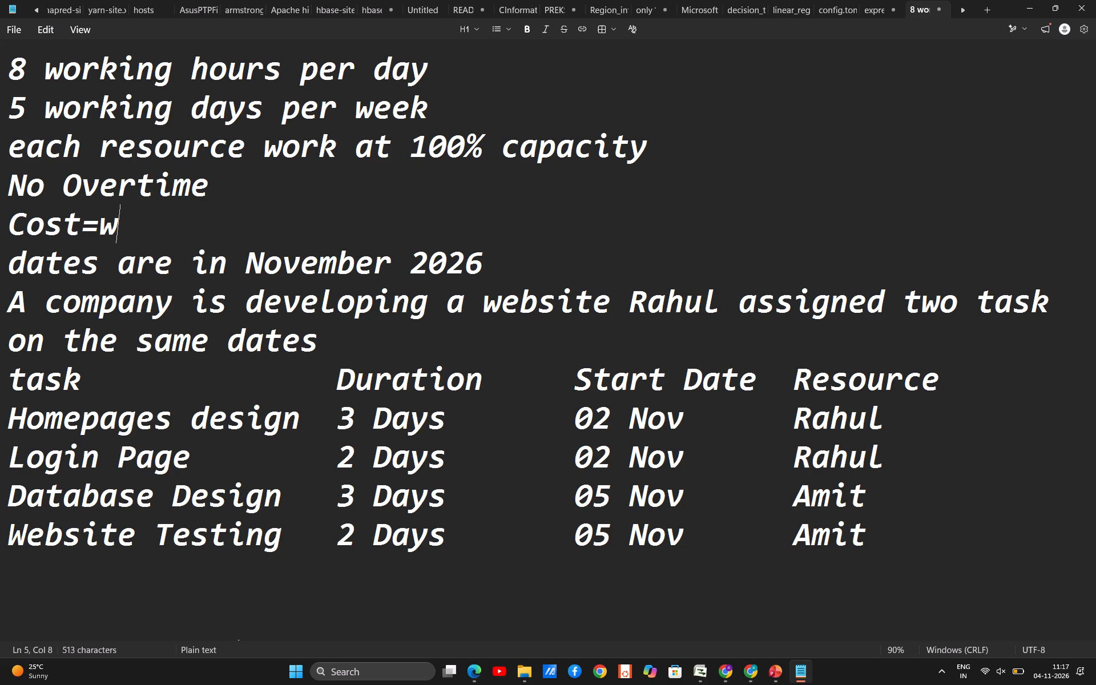
{"action": "type", "text": "orking"}
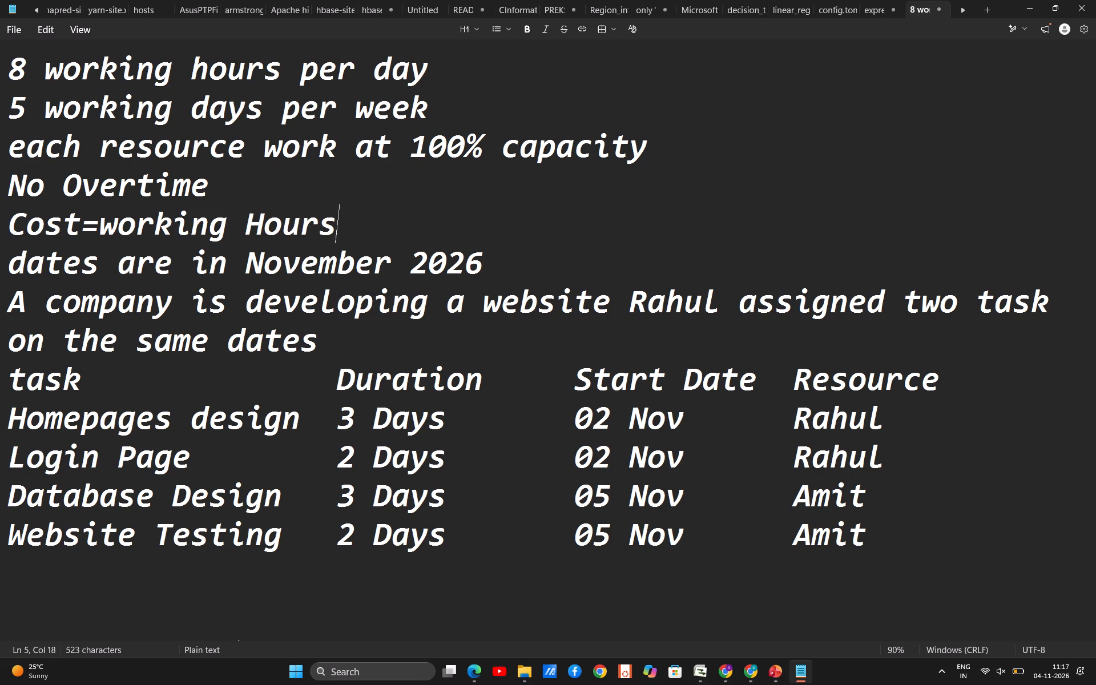
{"action": "key", "text": "shift+asterisk"}
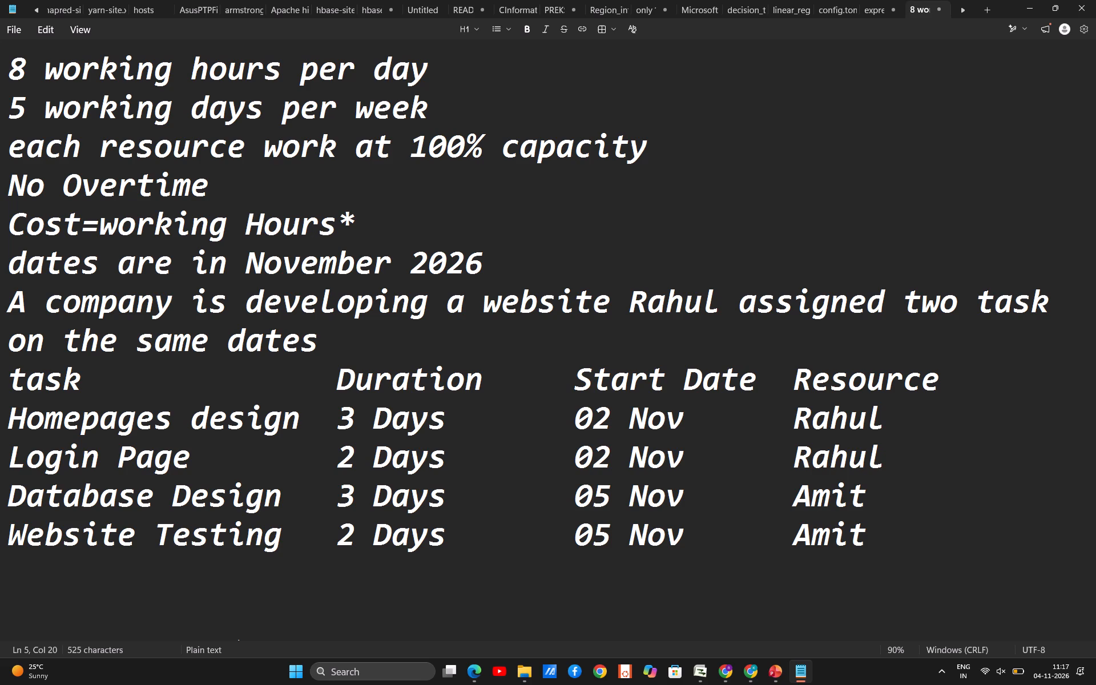
{"action": "key", "text": "space"}
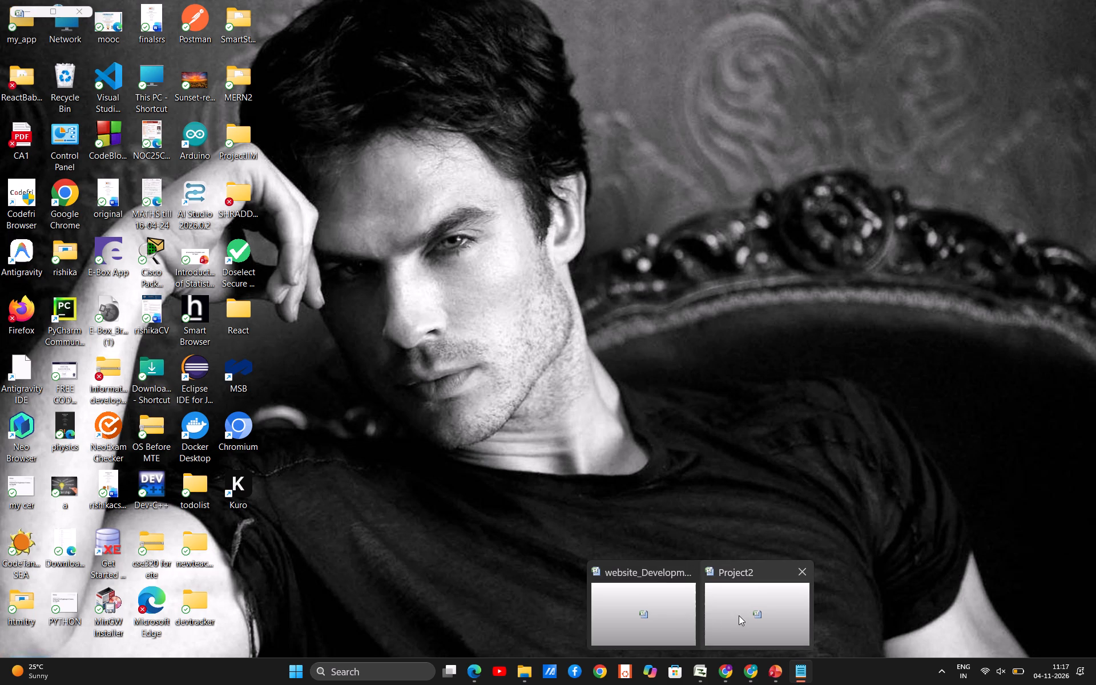
Switch to the blank Project2 in Microsoft Project and enter four tasks: HomePage Design, Login Page, DataBase Design and Website Testing.
{"action": "left_click", "coordinate": [740, 614]}
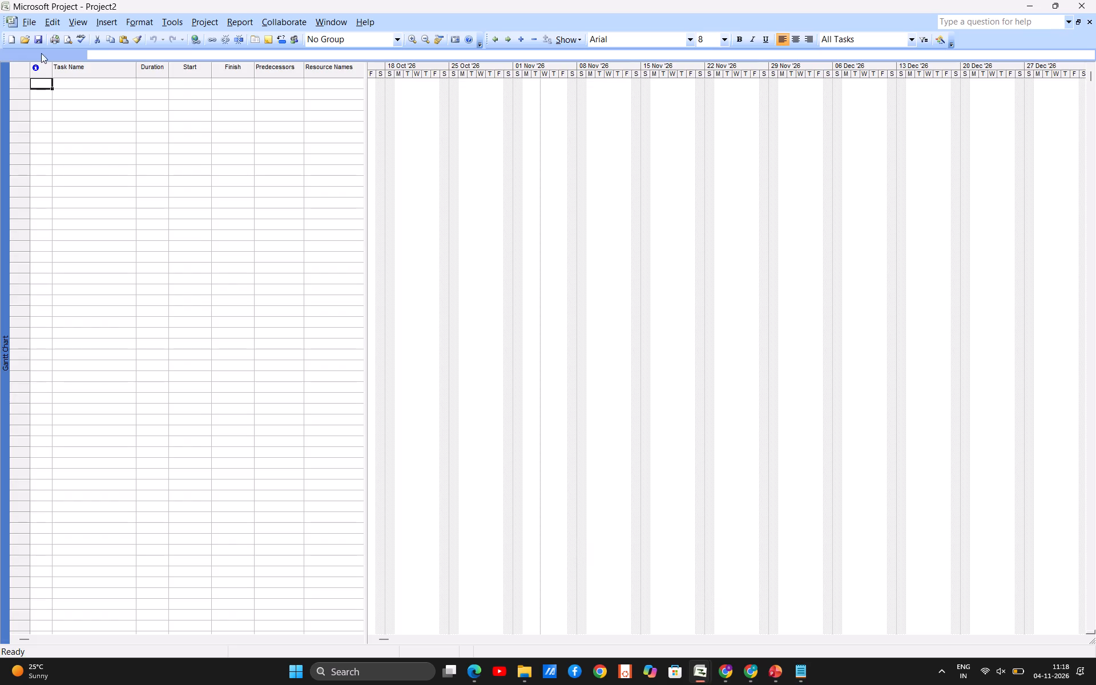
{"action": "left_click", "coordinate": [70, 84]}
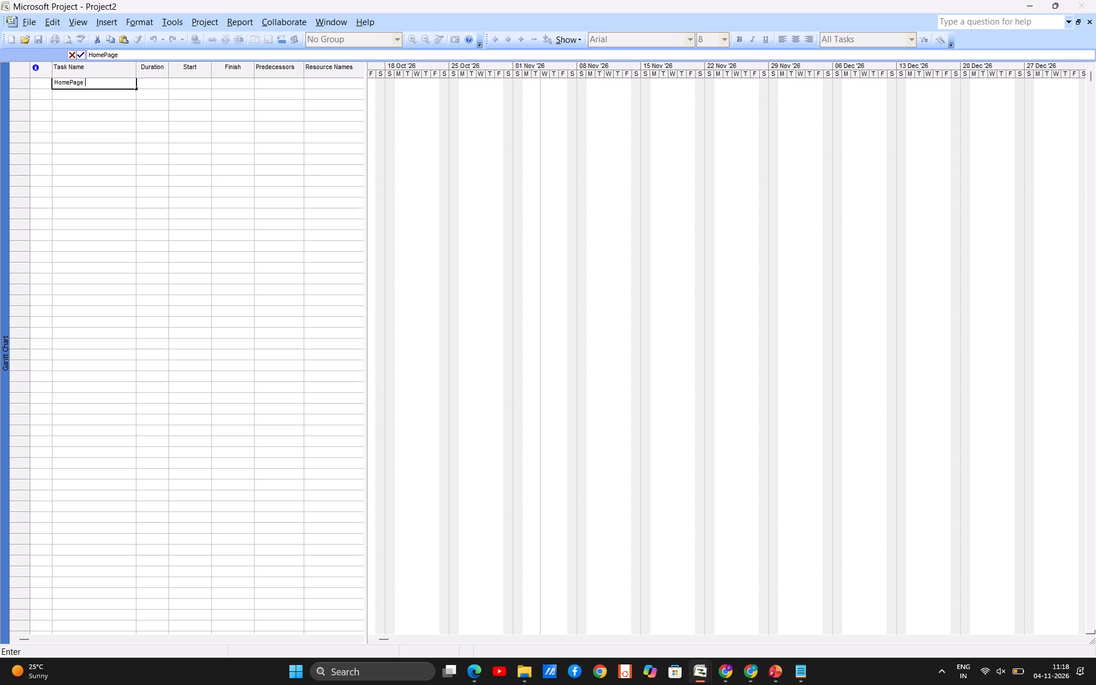
{"action": "key", "text": "Return"}
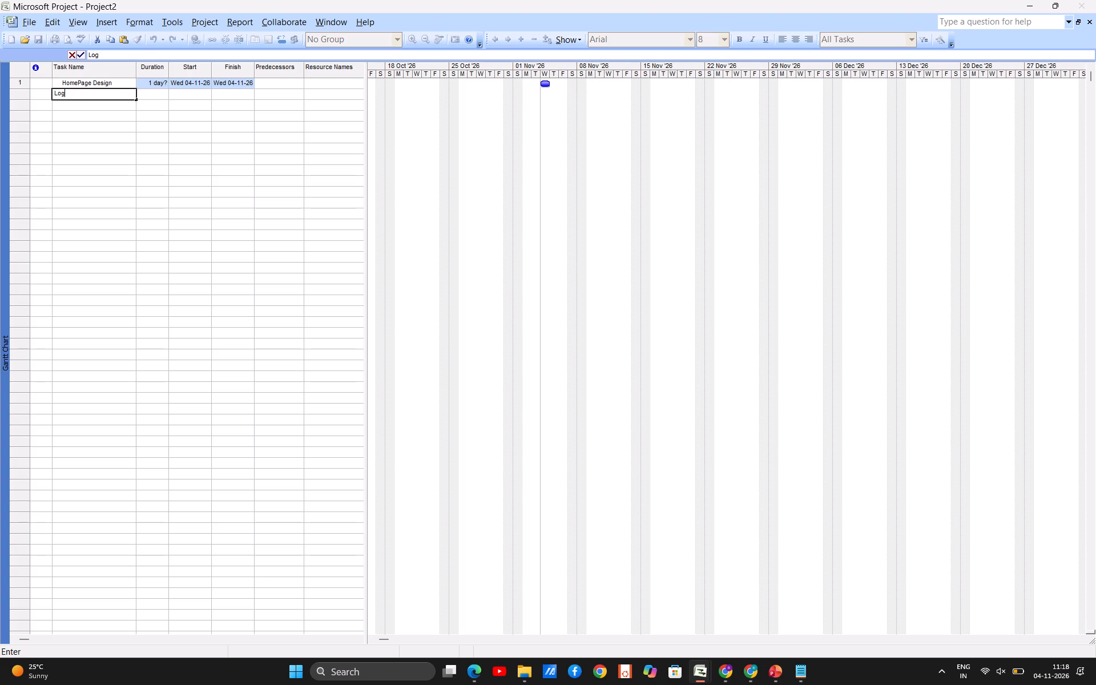
{"action": "key", "text": "Return"}
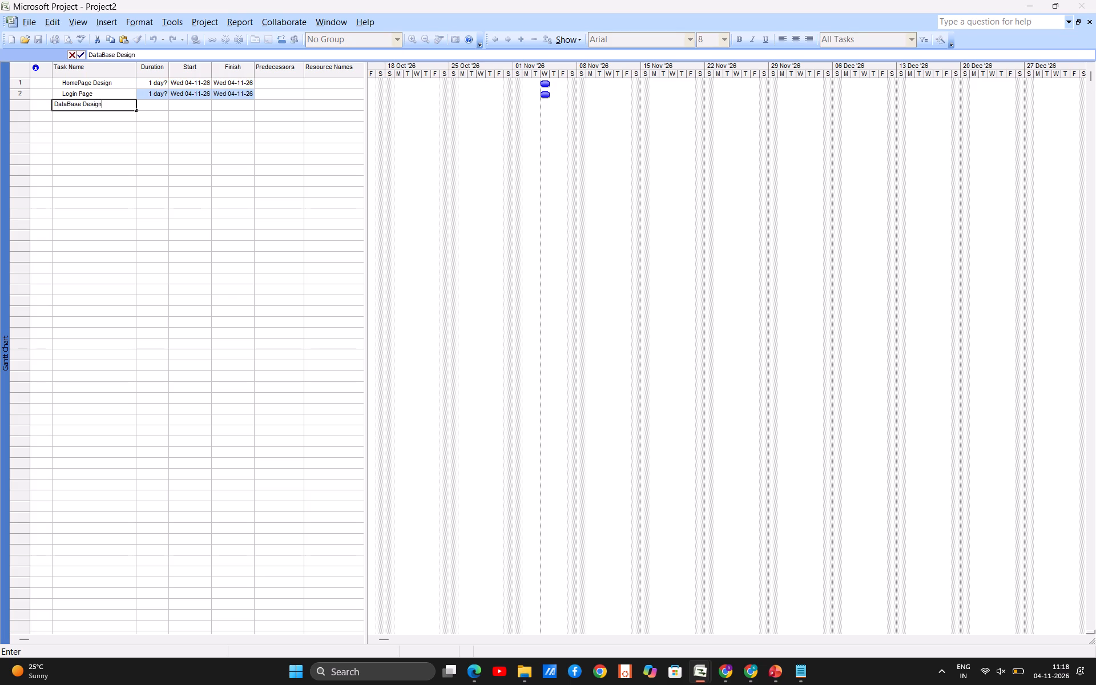
{"action": "key", "text": "Return"}
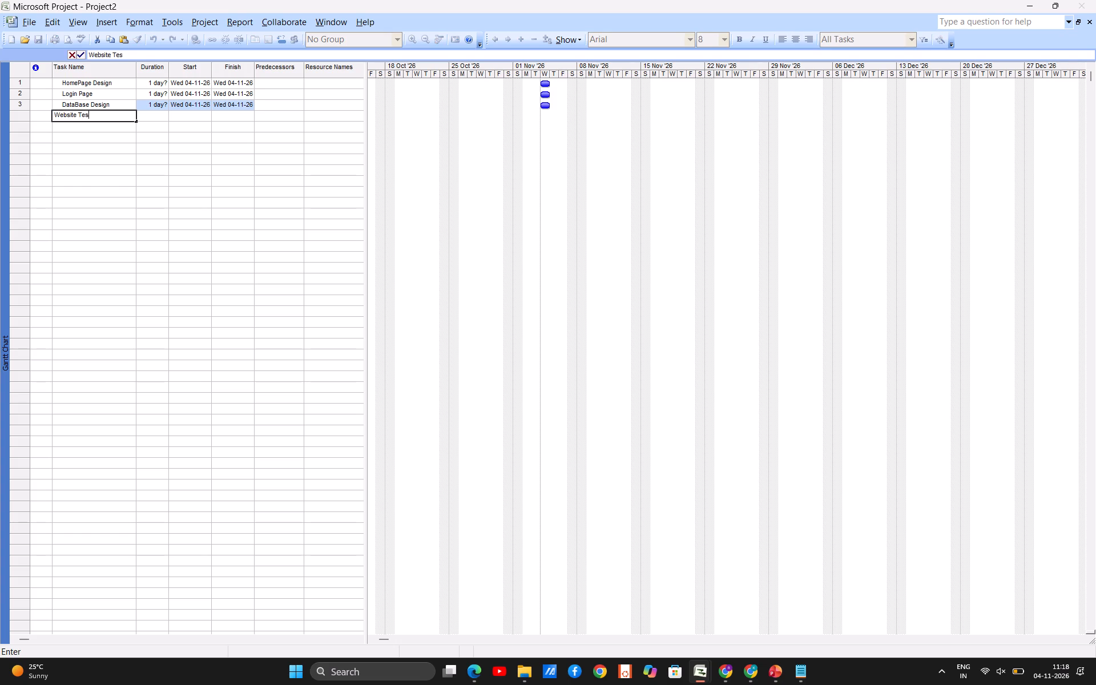
{"action": "key", "text": "Return"}
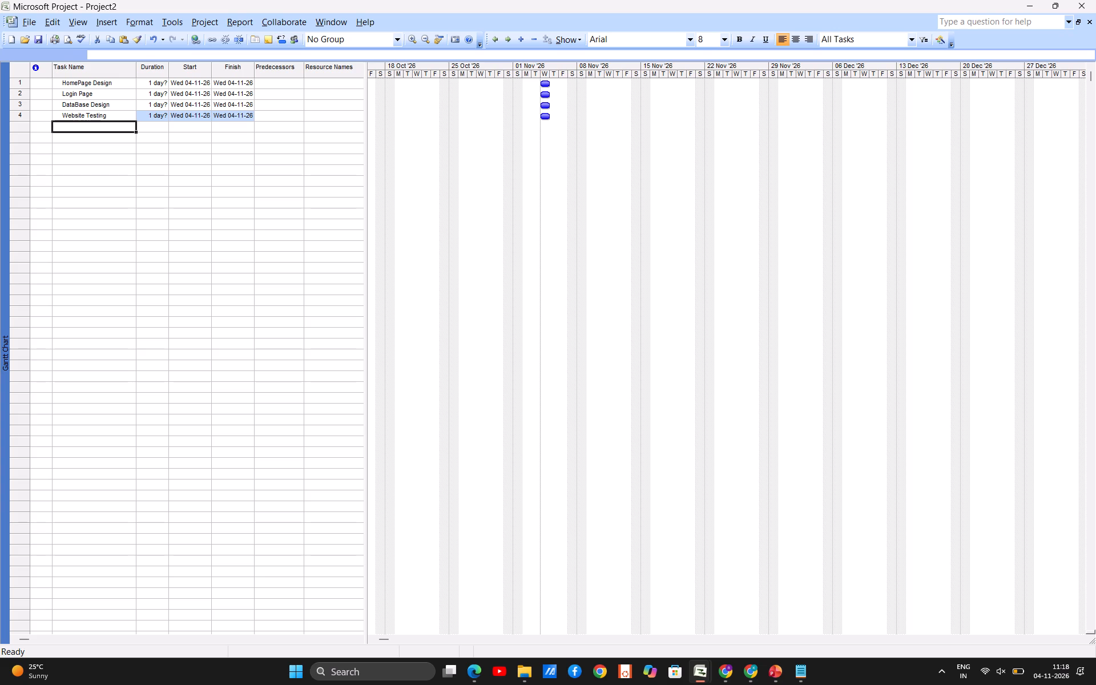
Set the task durations to 3 days for HomePage Design and 2 days for Login Page.
{"action": "left_click", "coordinate": [159, 84]}
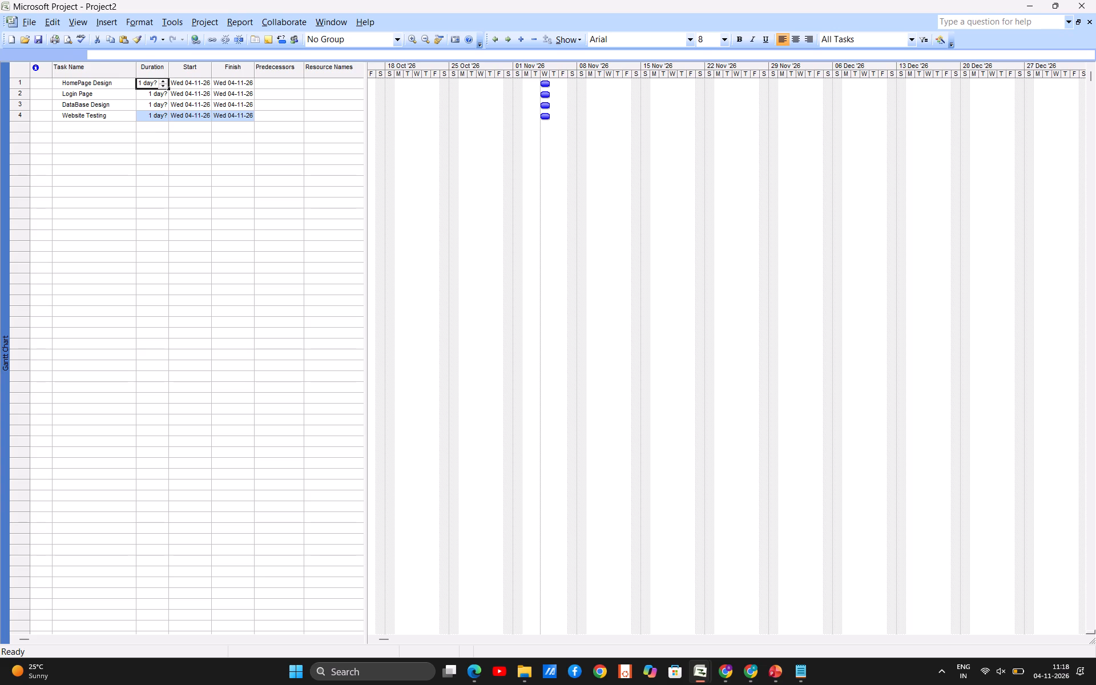
{"action": "double_click", "coordinate": [164, 82]}
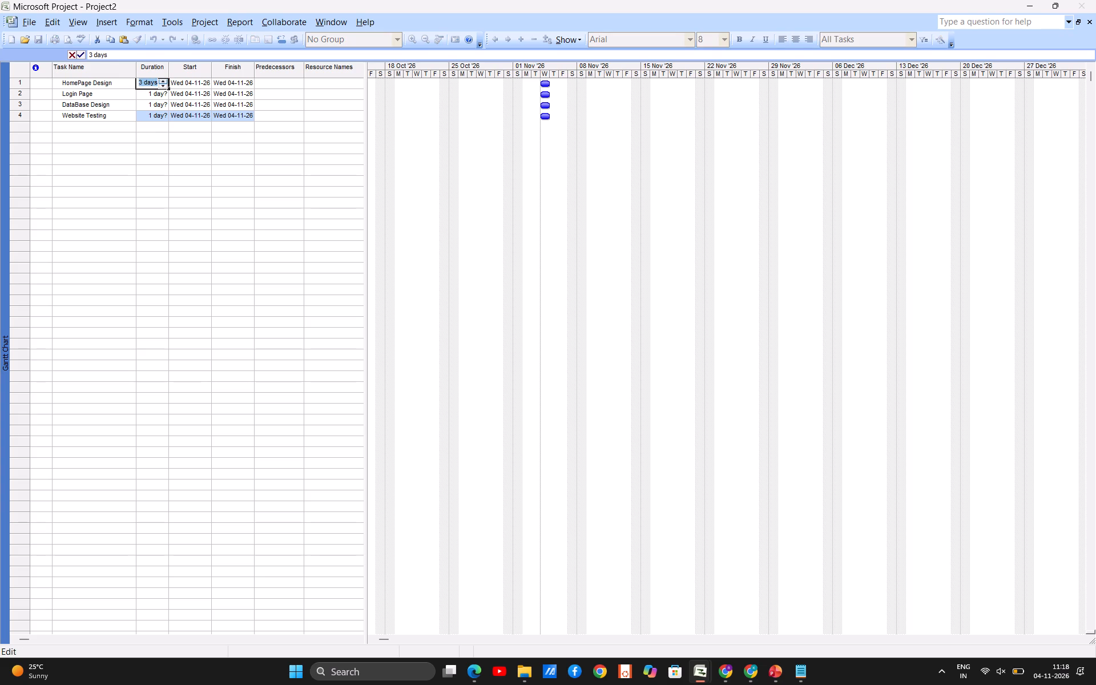
{"action": "left_click", "coordinate": [153, 95]}
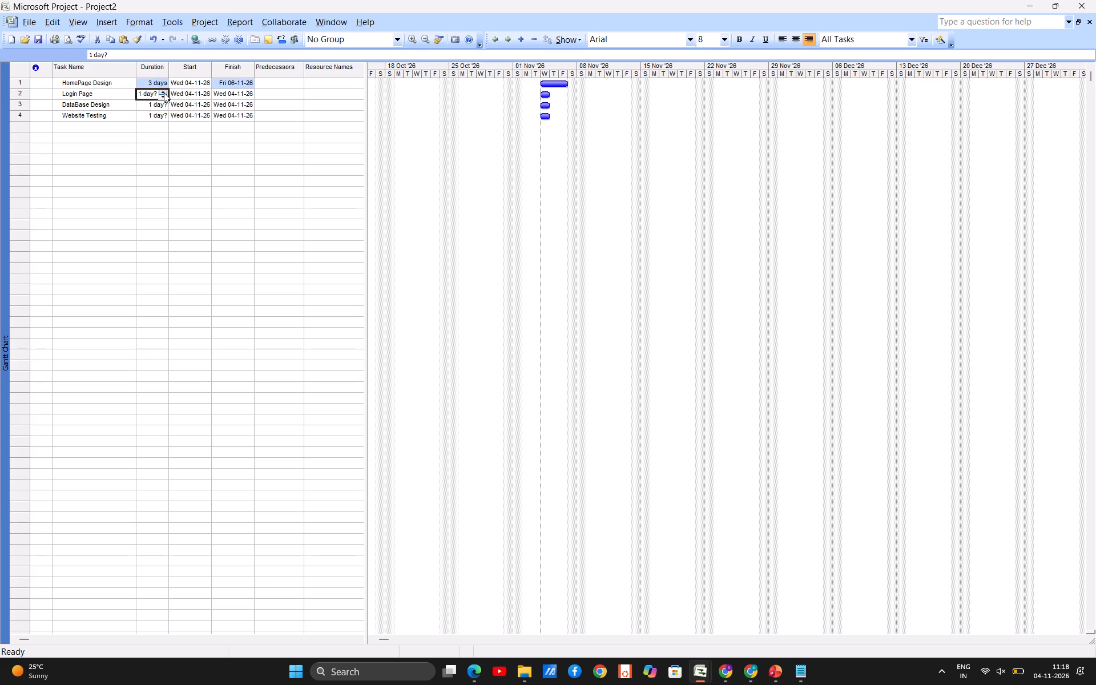
{"action": "left_click", "coordinate": [164, 92]}
{"action": "left_click", "coordinate": [164, 92]}
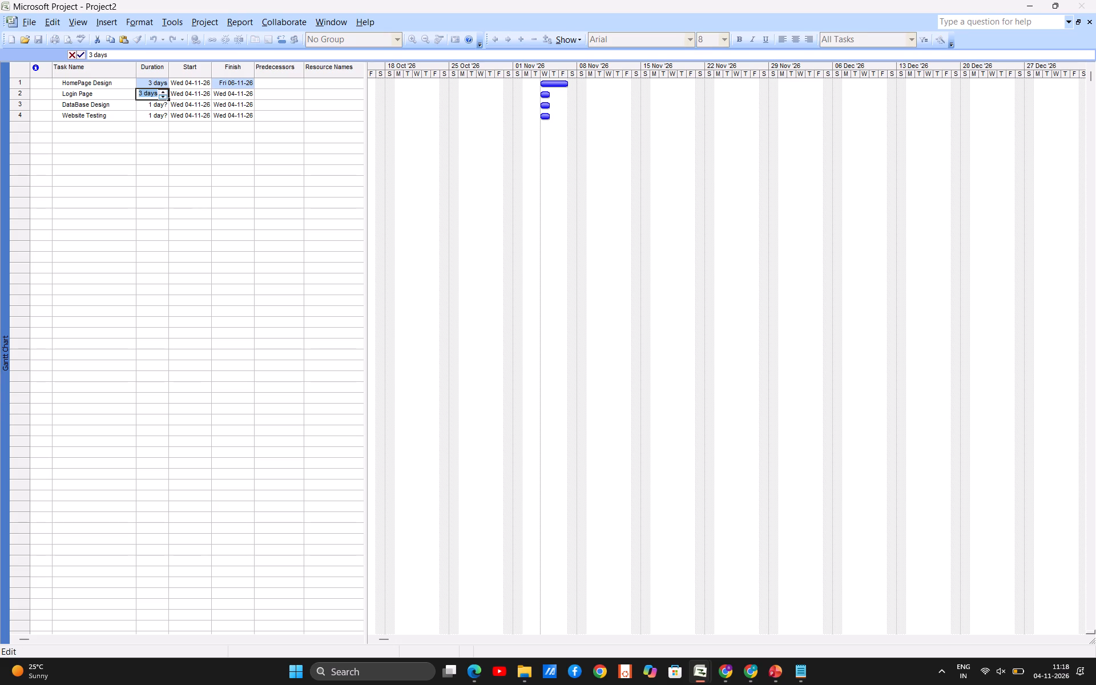
{"action": "left_click", "coordinate": [163, 99]}
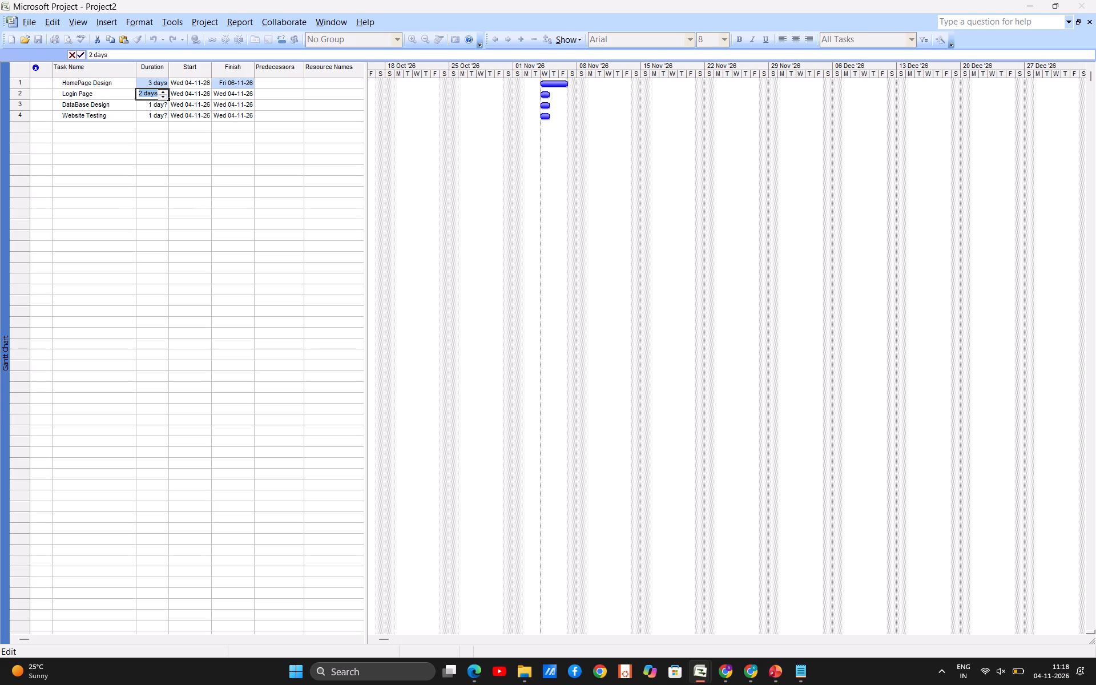
{"action": "left_click", "coordinate": [145, 109]}
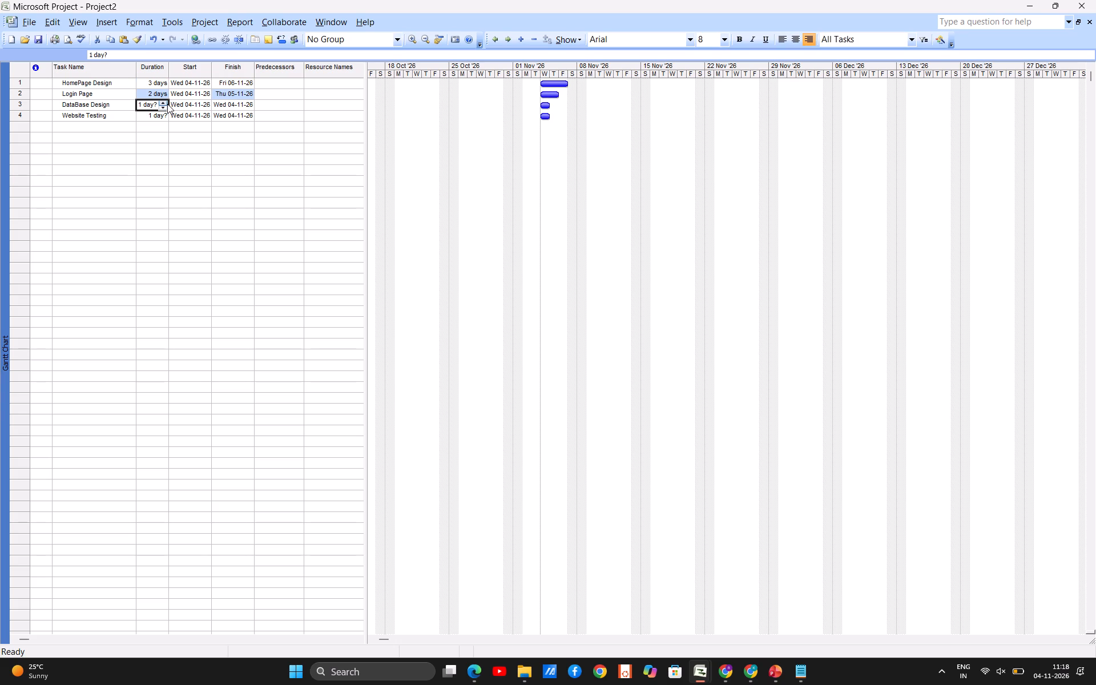
Set the task durations to 3 days for DataBase Design and 2 days for Website Testing.
{"action": "left_click", "coordinate": [163, 103]}
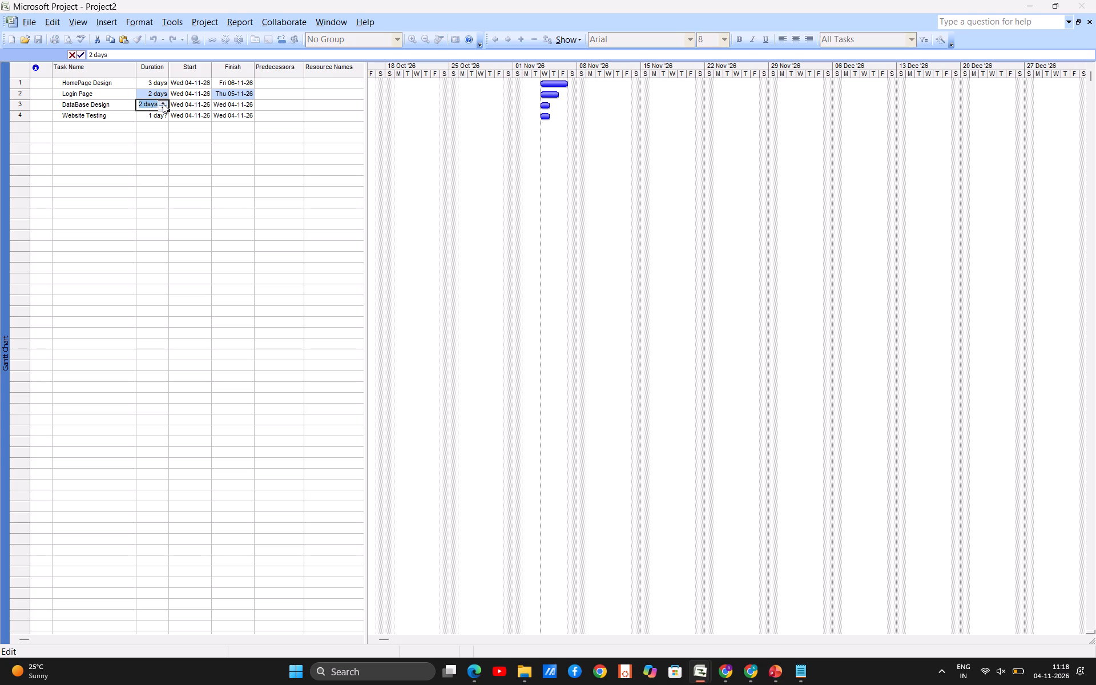
{"action": "left_click", "coordinate": [163, 103]}
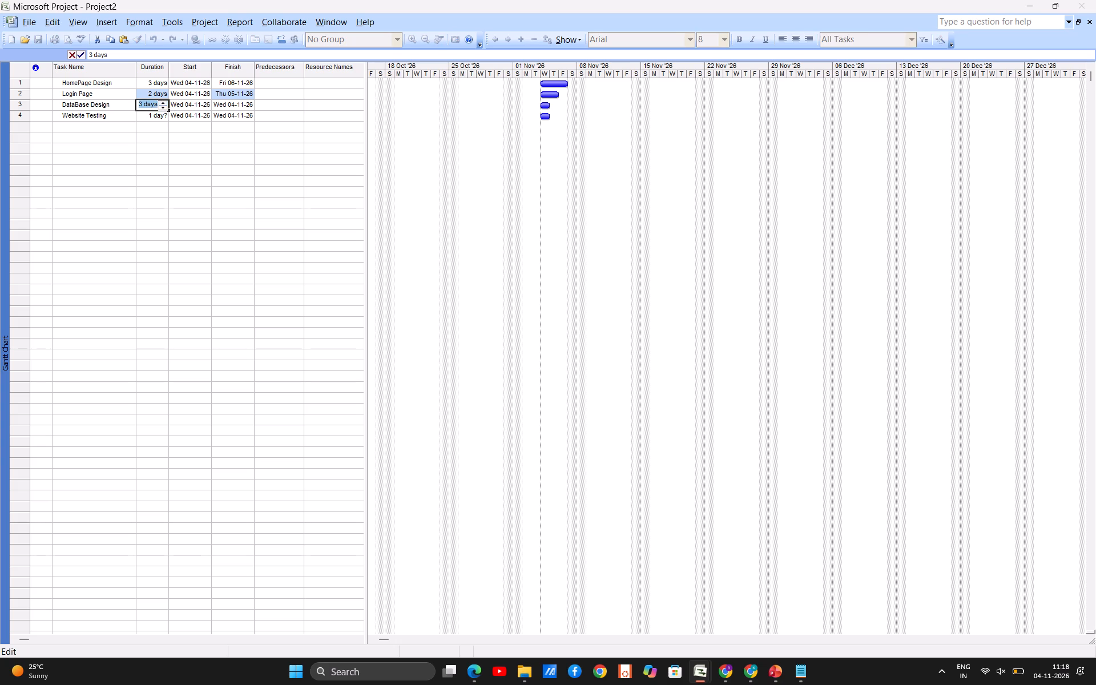
{"action": "left_click", "coordinate": [156, 112]}
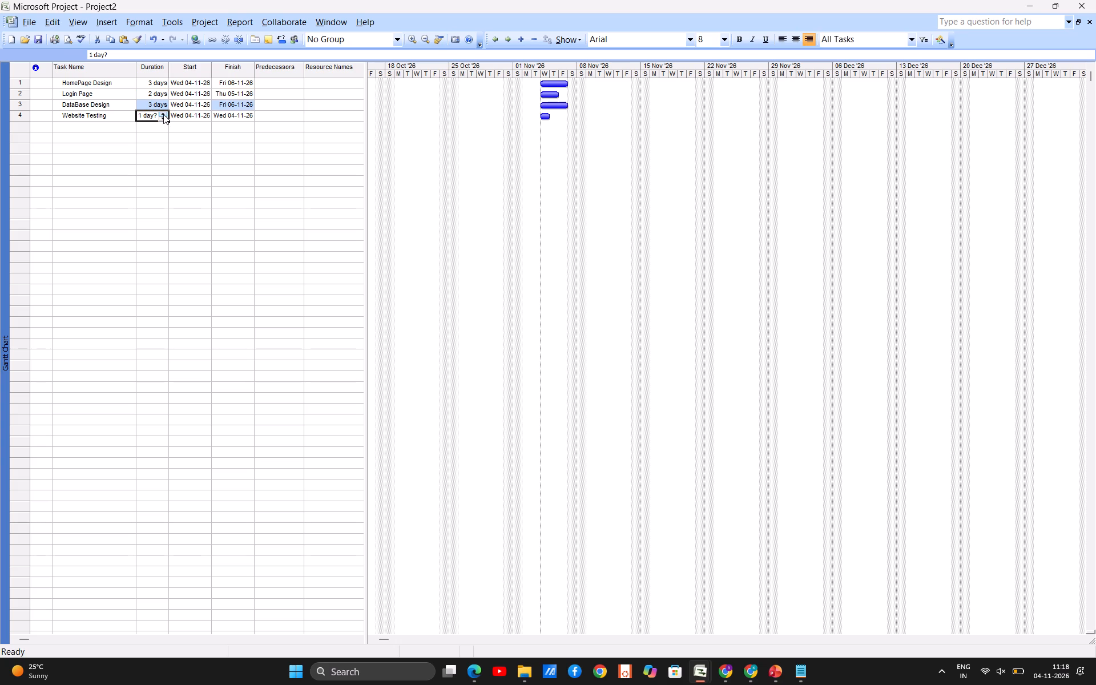
{"action": "left_click", "coordinate": [163, 113]}
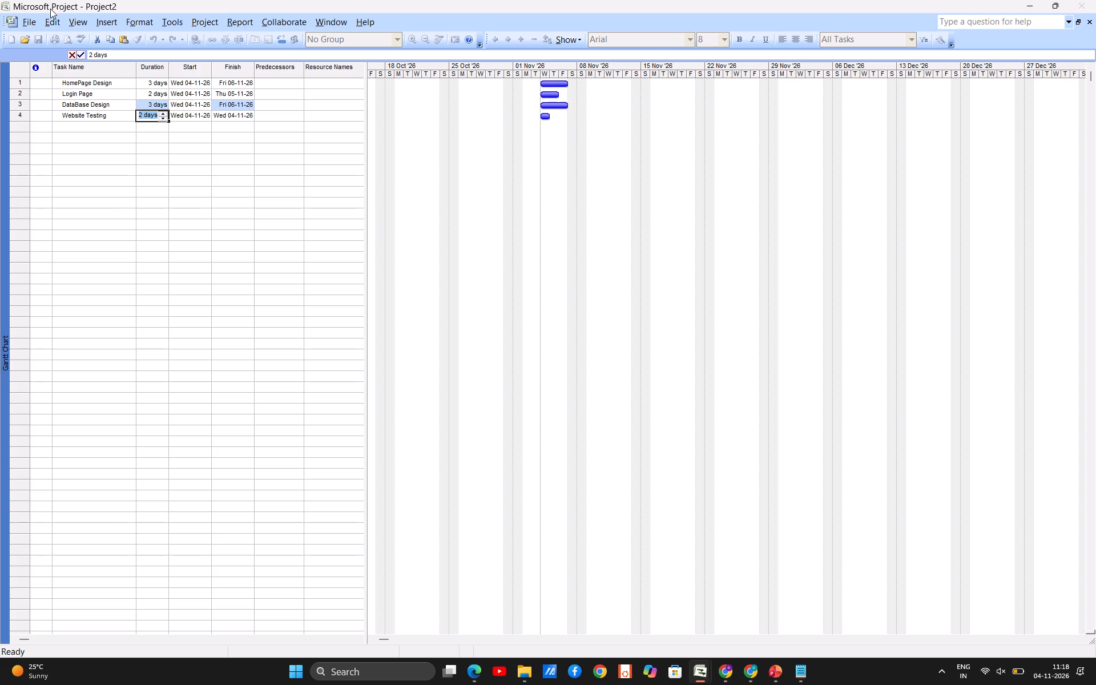
{"action": "left_click", "coordinate": [208, 20]}
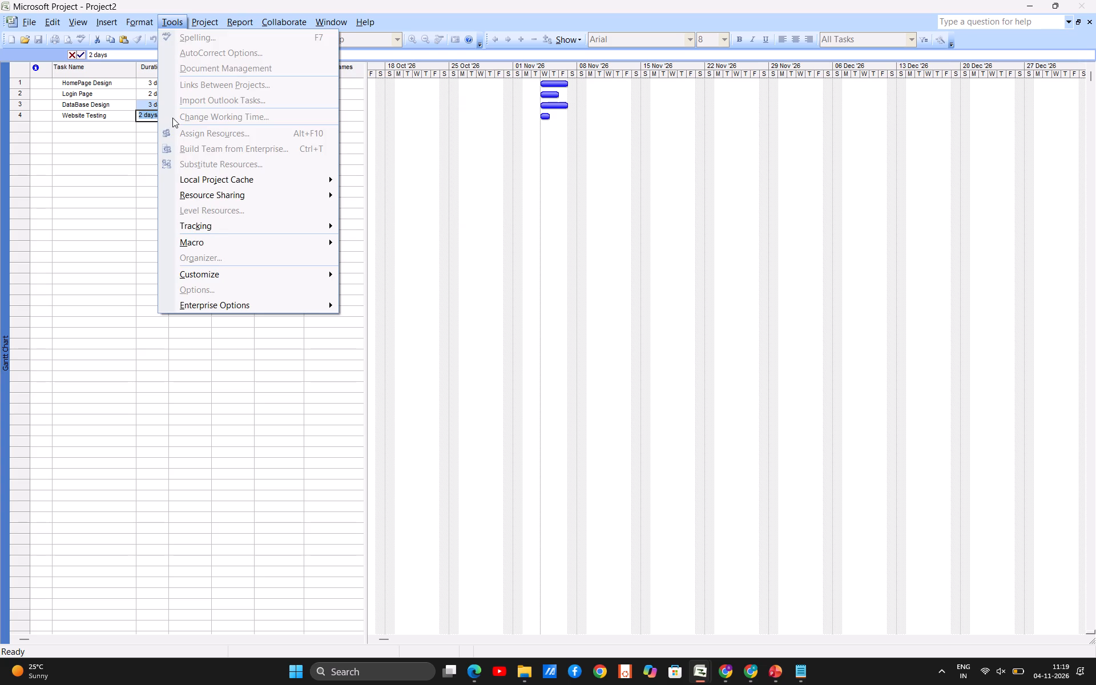
{"action": "left_click", "coordinate": [61, 174]}
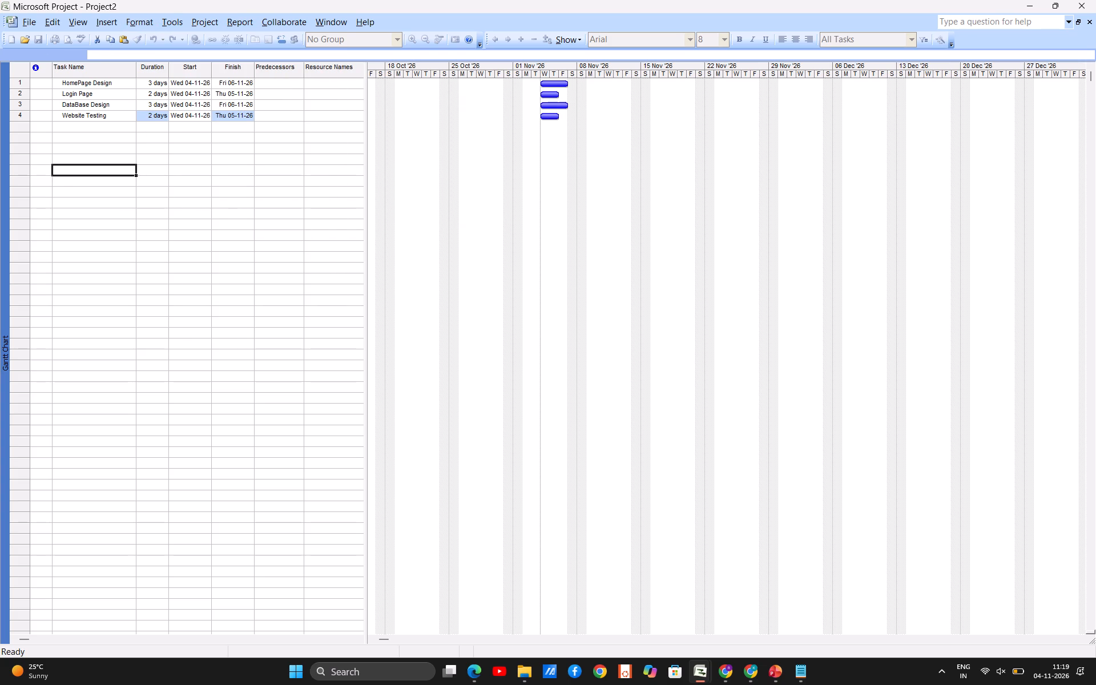
Open the project's file properties and set the title to "website Development Project".
{"action": "left_click", "coordinate": [32, 18]}
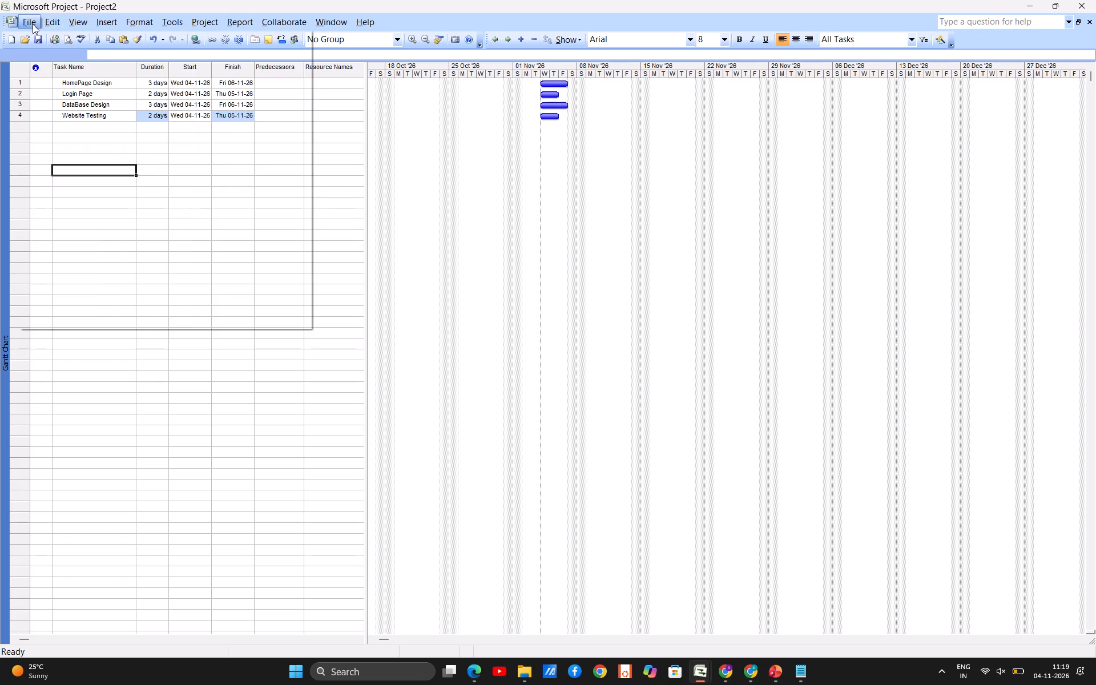
{"action": "left_click", "coordinate": [39, 218]}
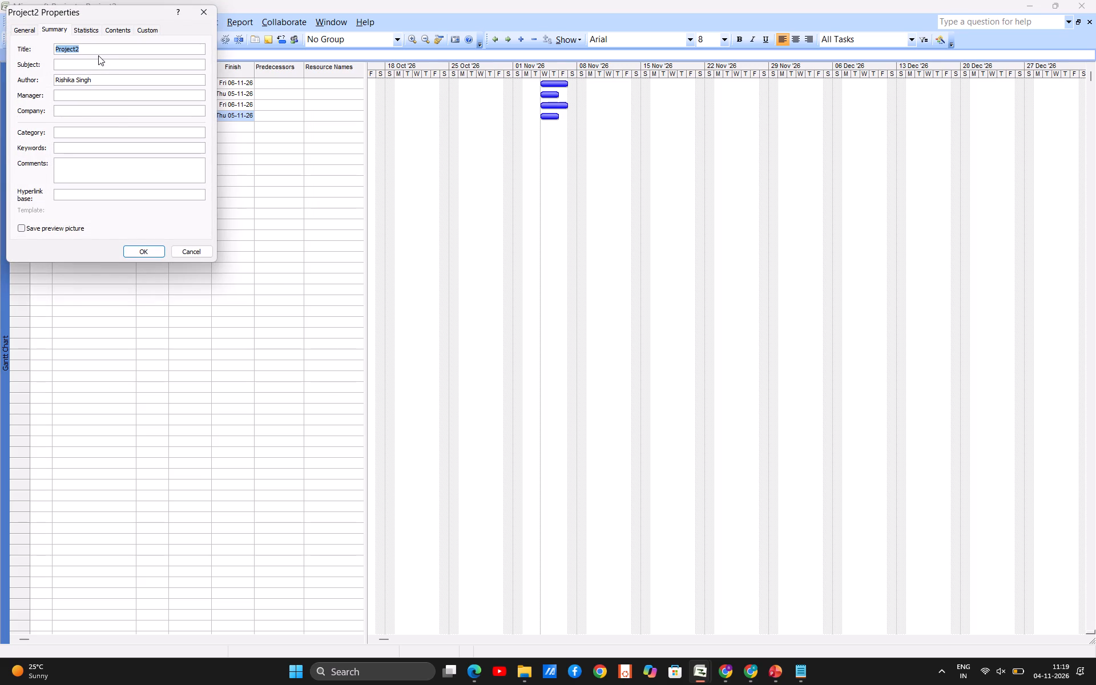
{"action": "key", "text": "BackSpace"}
{"action": "type", "text": "websit"}
{"action": "key", "text": "e"}
{"action": "type", "text": "roject"}
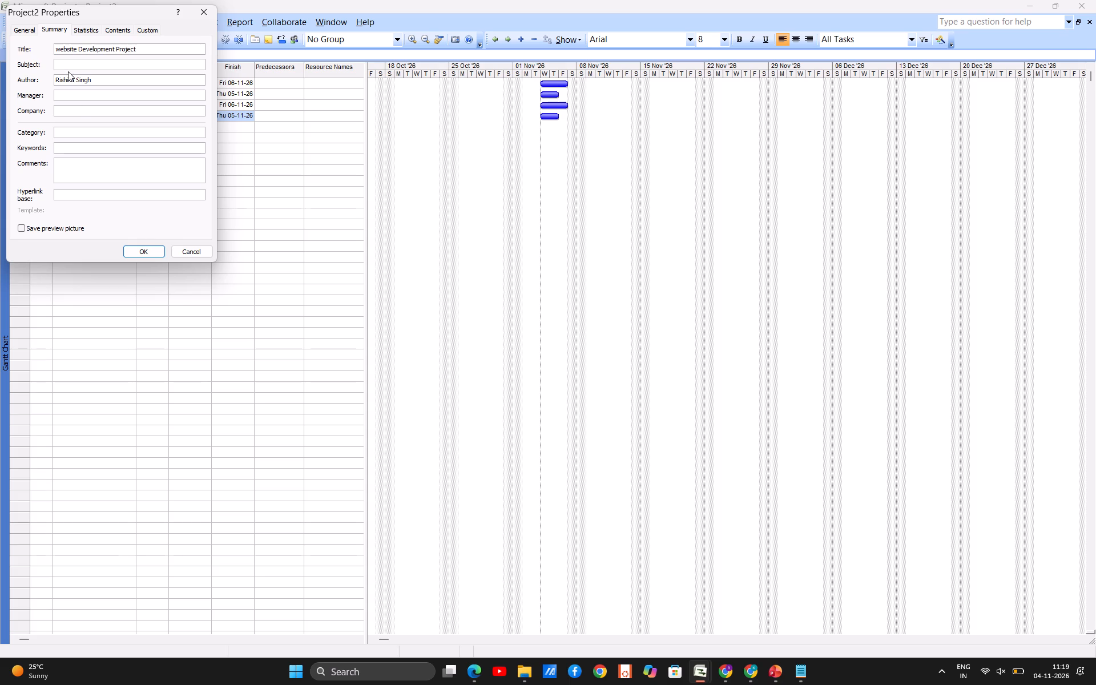
Enter the manager's name in the project's summary properties.
{"action": "left_click", "coordinate": [65, 98]}
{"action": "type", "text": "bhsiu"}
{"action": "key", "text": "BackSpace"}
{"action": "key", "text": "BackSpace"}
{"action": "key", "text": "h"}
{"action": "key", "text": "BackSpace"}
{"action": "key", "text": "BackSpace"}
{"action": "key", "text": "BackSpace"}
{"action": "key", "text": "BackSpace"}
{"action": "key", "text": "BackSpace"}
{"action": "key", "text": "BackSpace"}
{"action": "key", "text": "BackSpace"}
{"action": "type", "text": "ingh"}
Set the company to "LPU" in the project's summary properties and apply the properties.
{"action": "left_click", "coordinate": [66, 113]}
{"action": "key", "text": "BackSpace"}
{"action": "key", "text": "BackSpace"}
{"action": "key", "text": "BackSpace"}
{"action": "type", "text": "PU"}
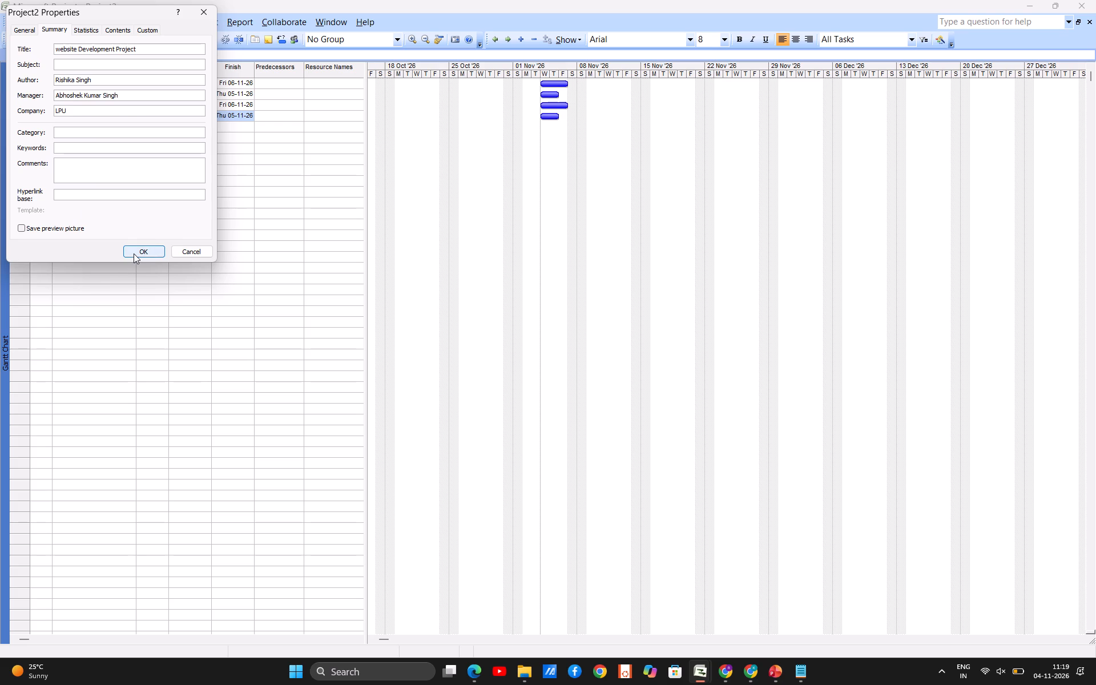
{"action": "left_click", "coordinate": [134, 253]}
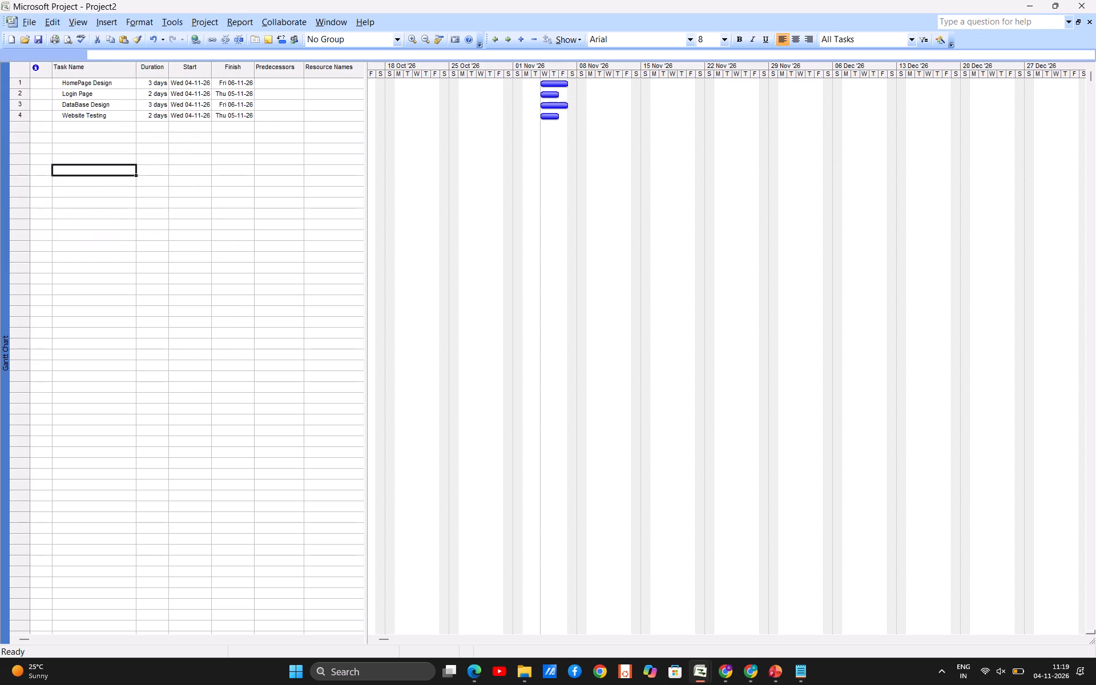
Set the project start date to Mon 02-11-26 in the Project Information.
{"action": "left_click", "coordinate": [49, 19]}
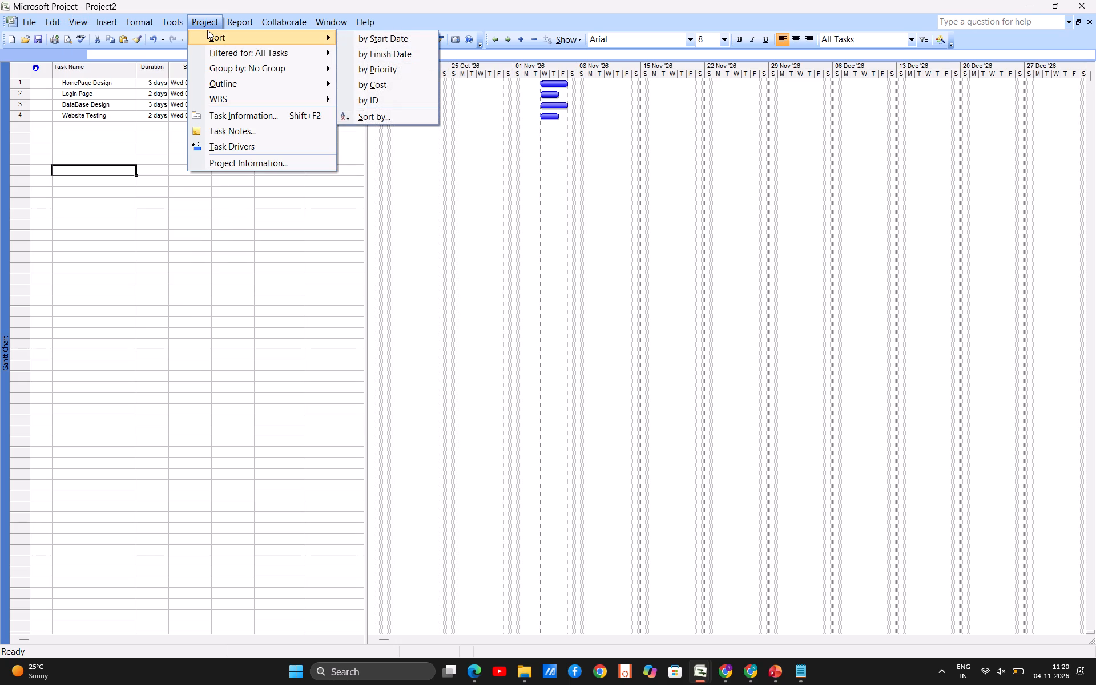
{"action": "left_click", "coordinate": [213, 158]}
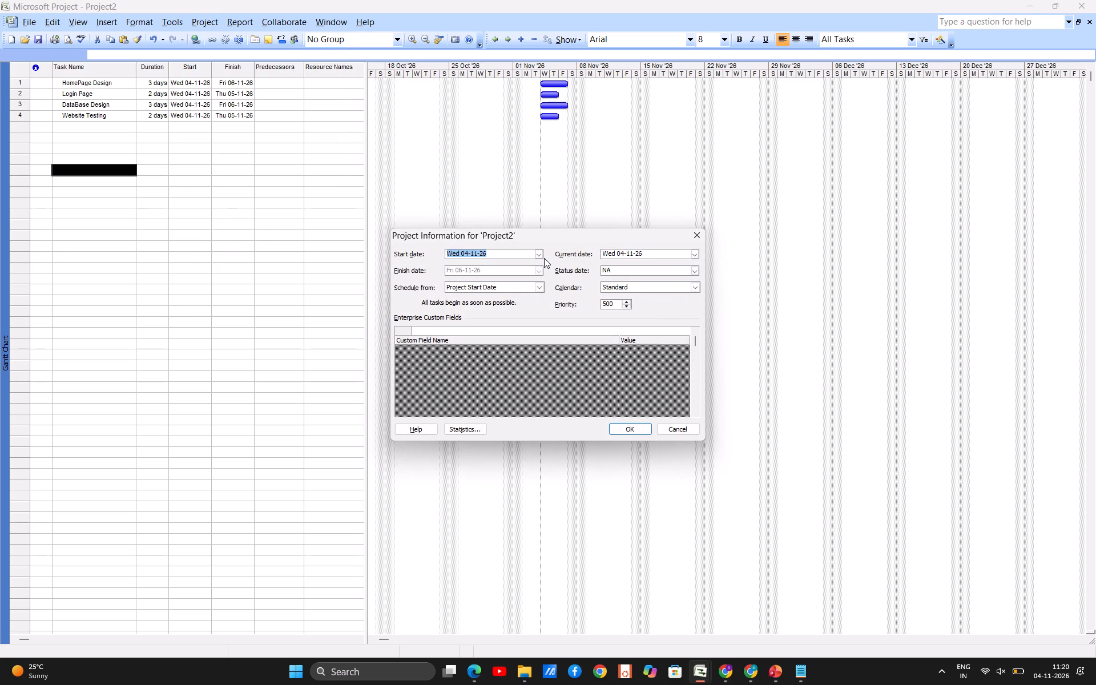
{"action": "left_click", "coordinate": [541, 256]}
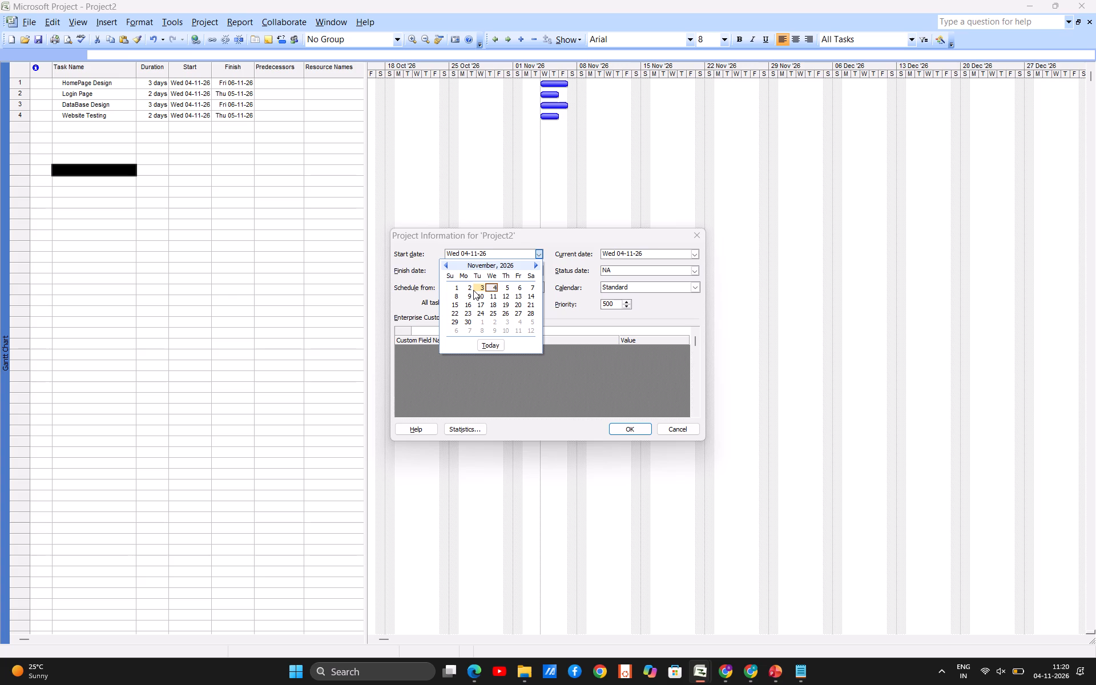
{"action": "left_click", "coordinate": [472, 289]}
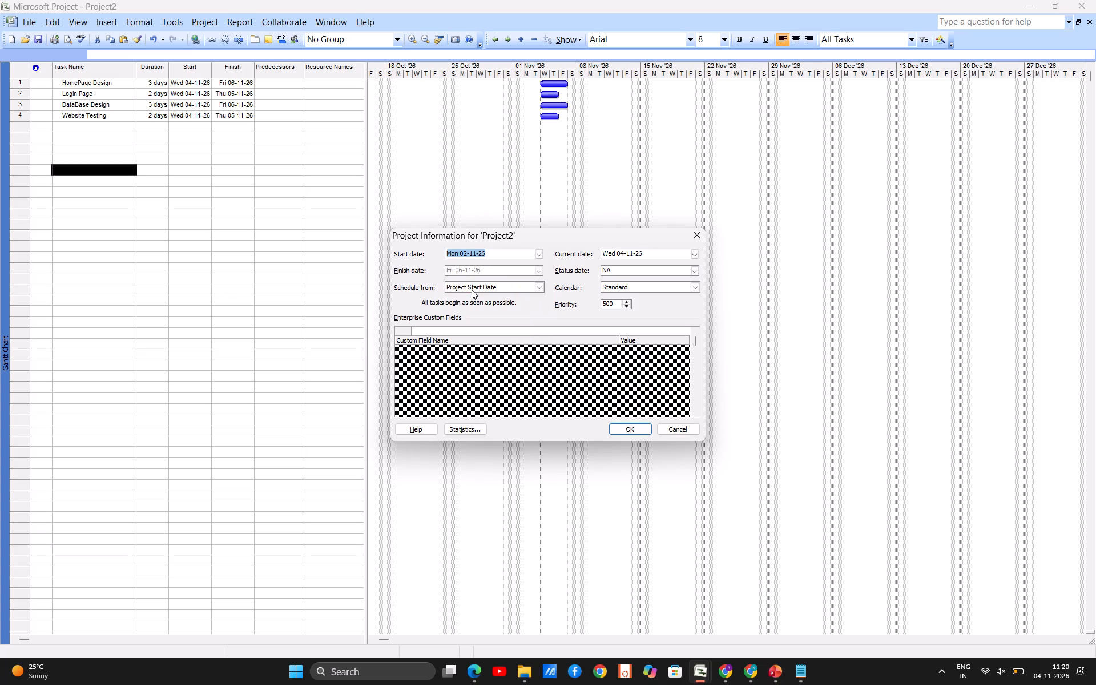
{"action": "left_click", "coordinate": [638, 430]}
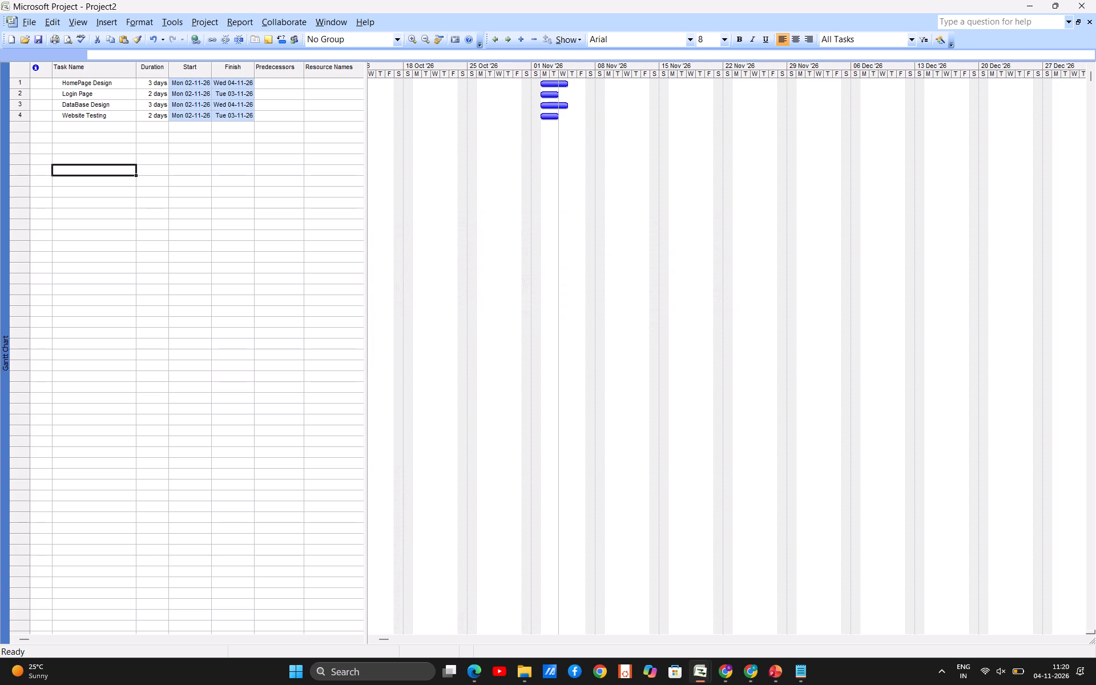
Bring up the choice of available project views.
{"action": "left_click", "coordinate": [119, 199]}
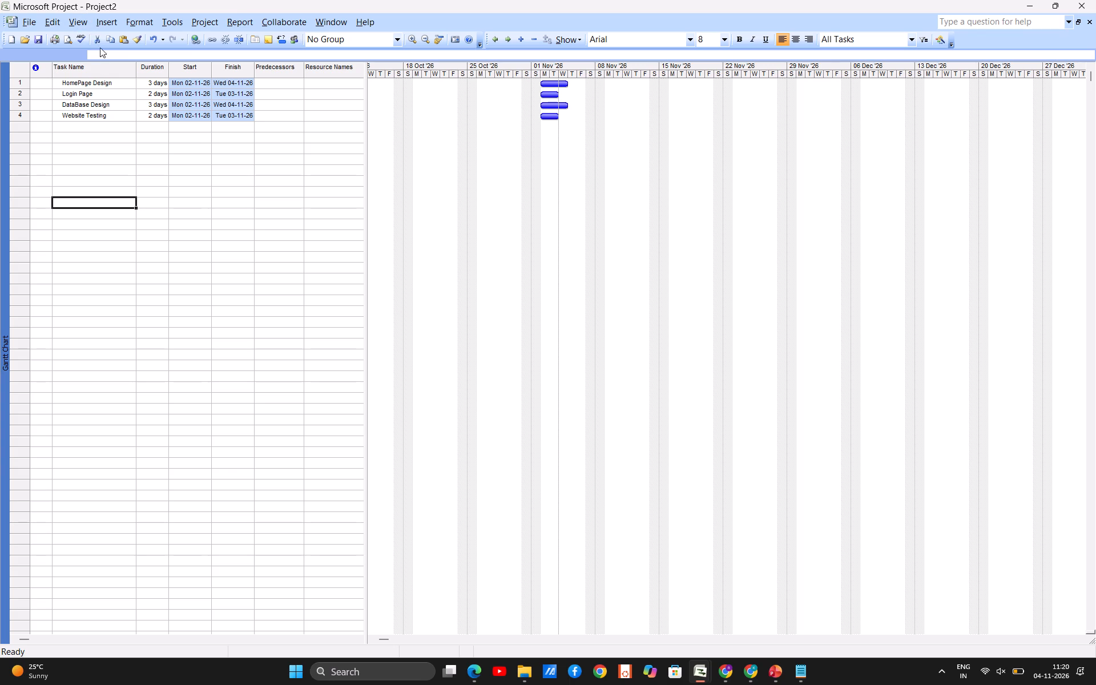
{"action": "left_click", "coordinate": [79, 27]}
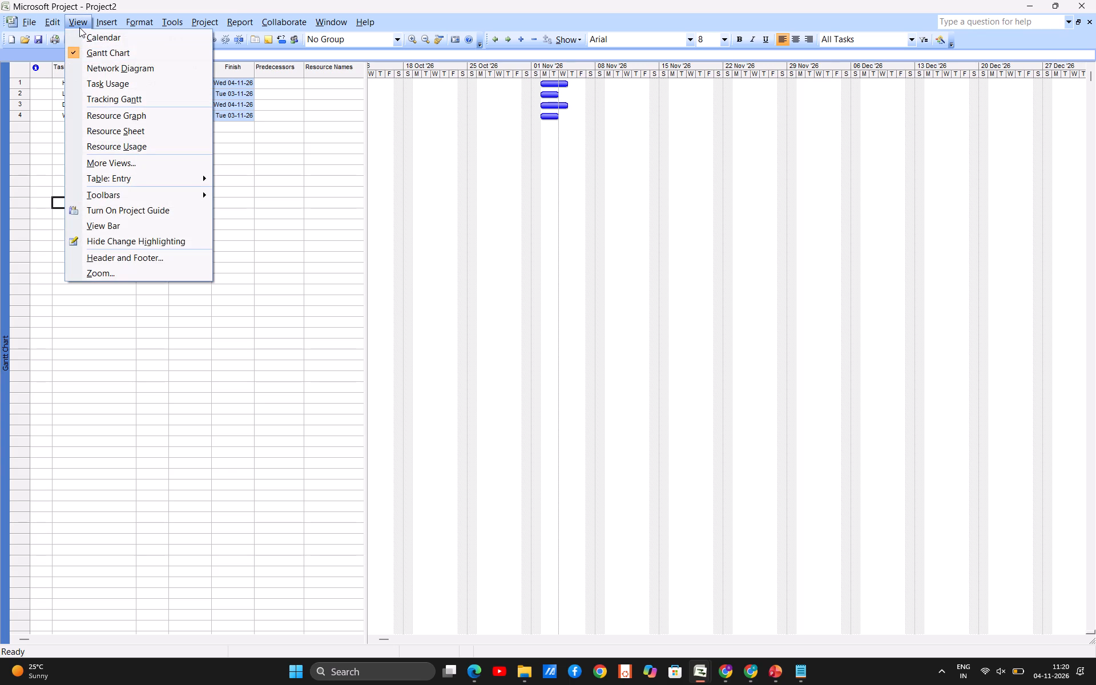
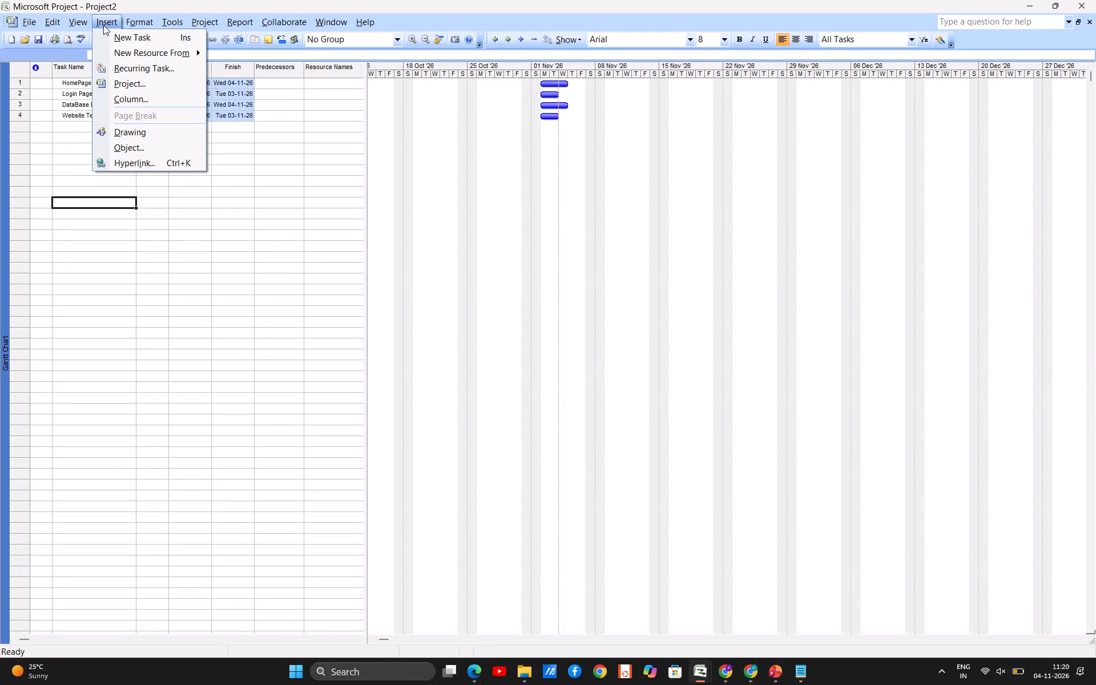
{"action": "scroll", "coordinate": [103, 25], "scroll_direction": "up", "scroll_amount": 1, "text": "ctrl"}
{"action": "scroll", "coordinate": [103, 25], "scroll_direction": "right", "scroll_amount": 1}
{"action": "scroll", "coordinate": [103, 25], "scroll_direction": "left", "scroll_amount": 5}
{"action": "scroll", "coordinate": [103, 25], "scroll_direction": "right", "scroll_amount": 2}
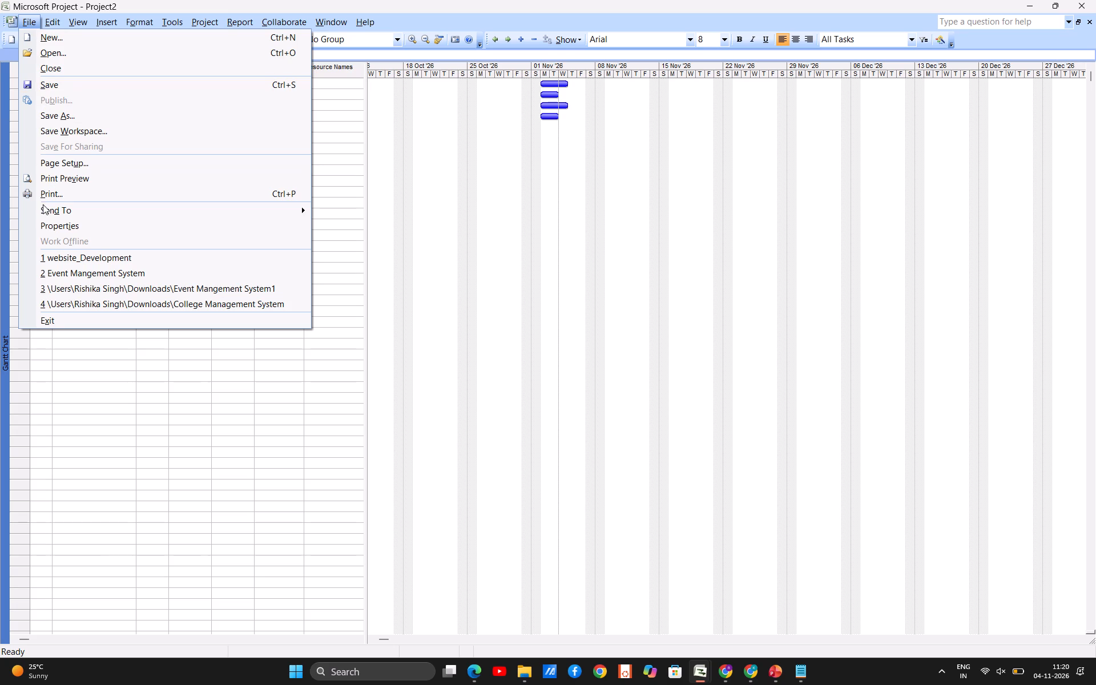
Correct the misspelled manager's first name in the project's summary properties by replacing the wrong letter with "i".
{"action": "left_click", "coordinate": [46, 229]}
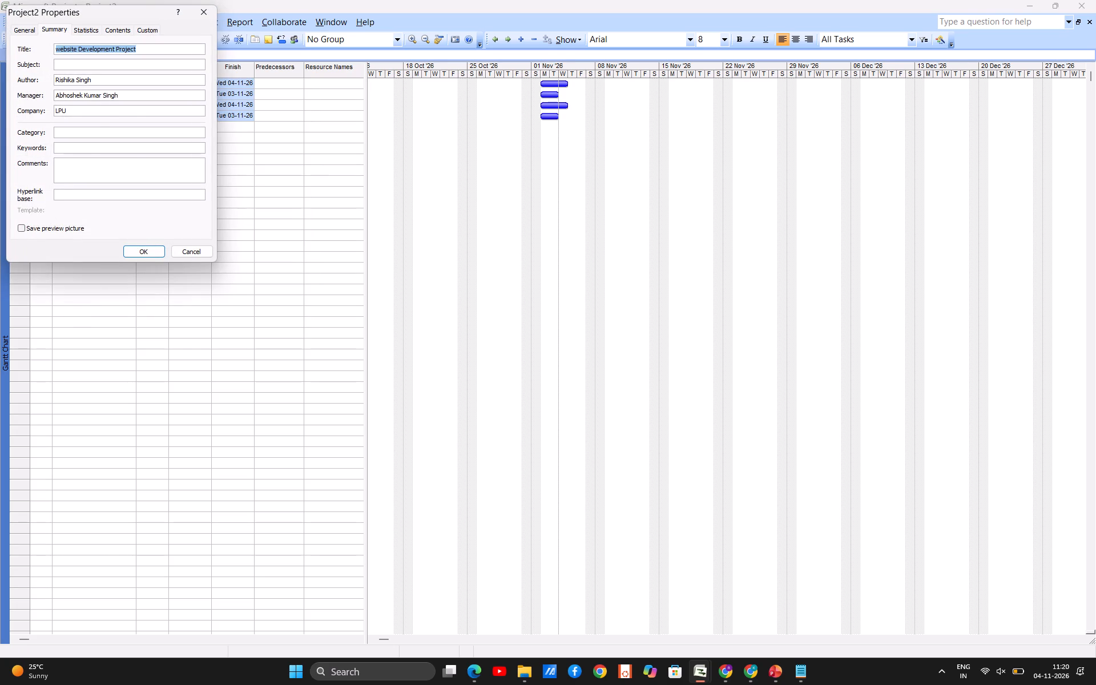
{"action": "left_click", "coordinate": [68, 95]}
{"action": "key", "text": "Right"}
{"action": "key", "text": "BackSpace"}
{"action": "key", "text": "i"}
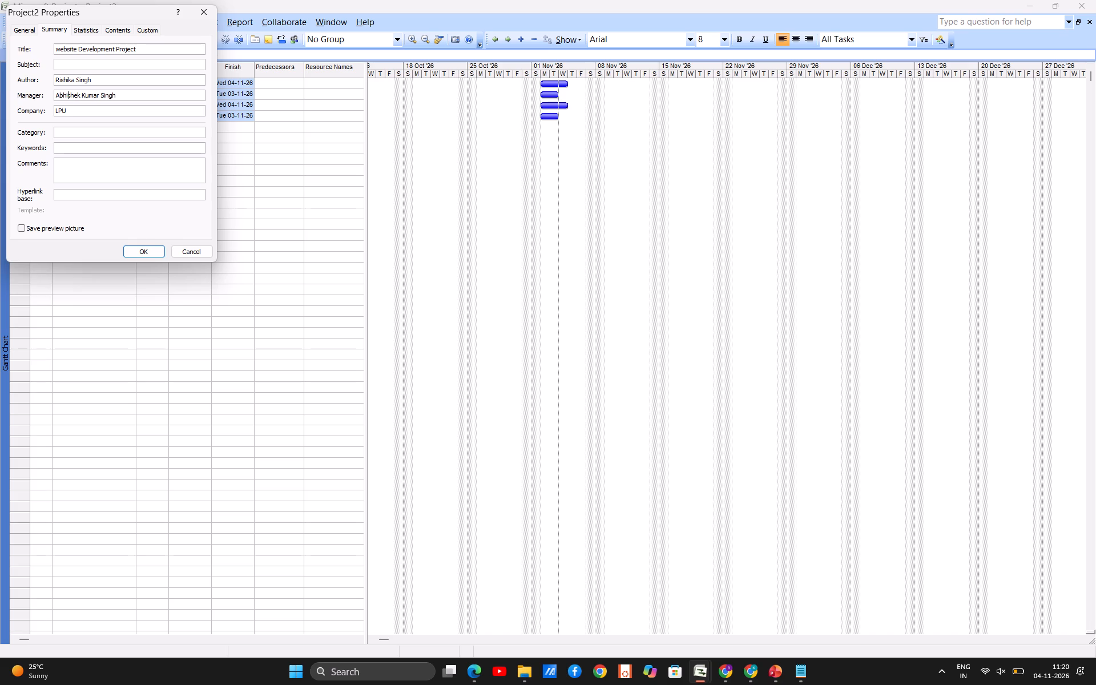
{"action": "left_click", "coordinate": [154, 251]}
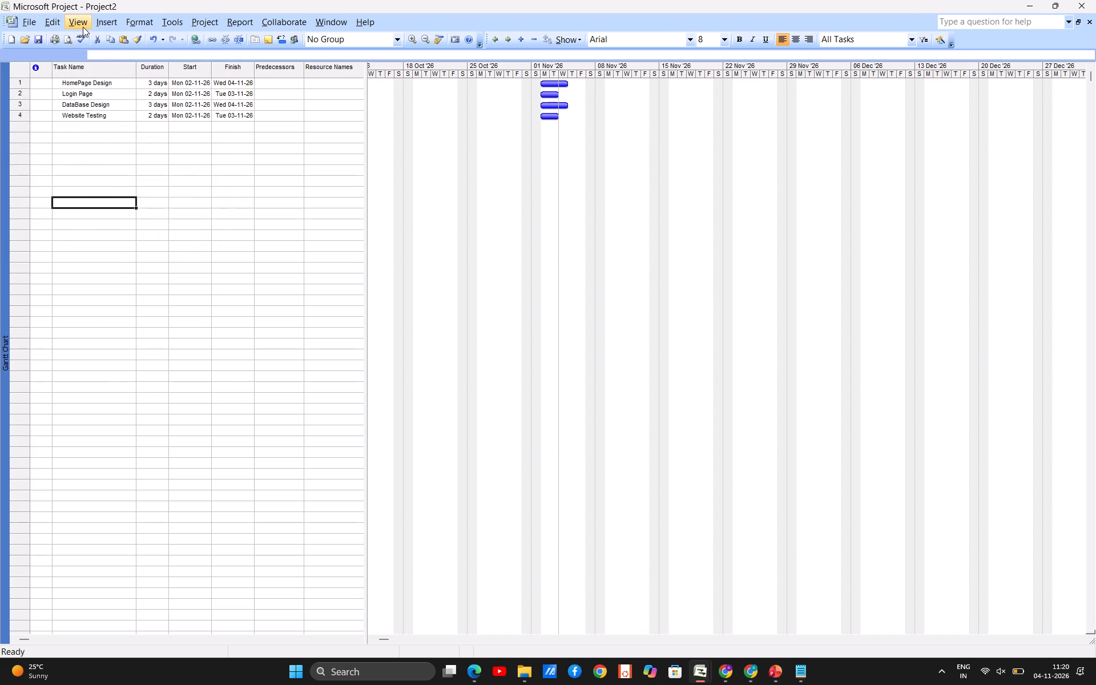
View the working times of the Standard project calendar.
{"action": "left_click", "coordinate": [83, 27]}
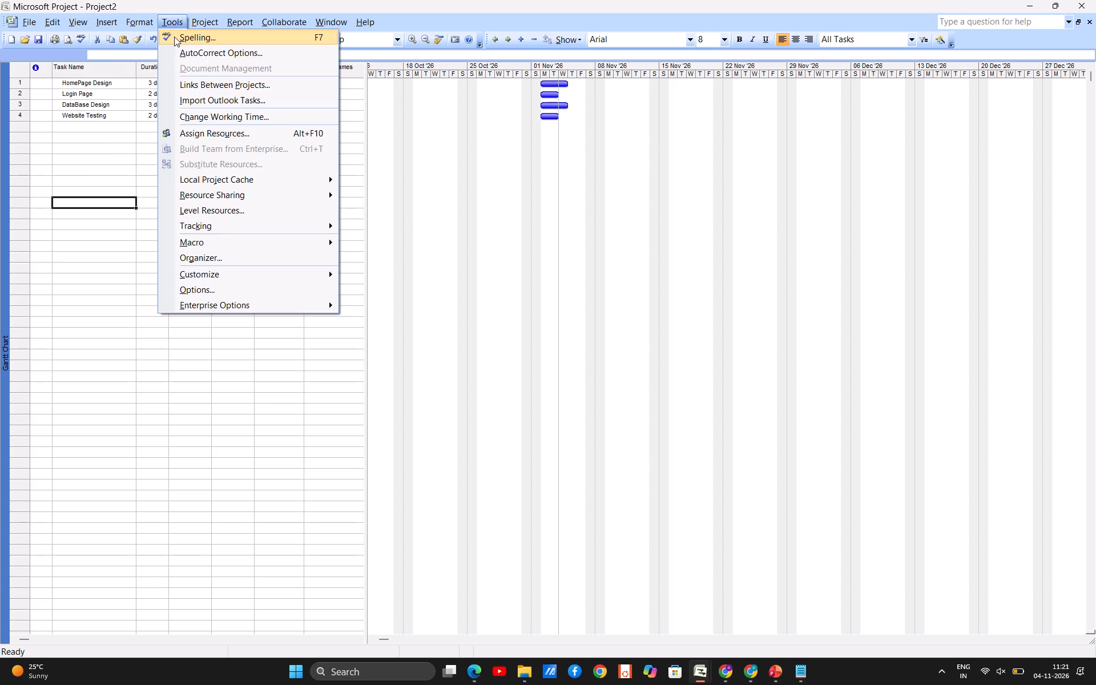
{"action": "left_click", "coordinate": [192, 109]}
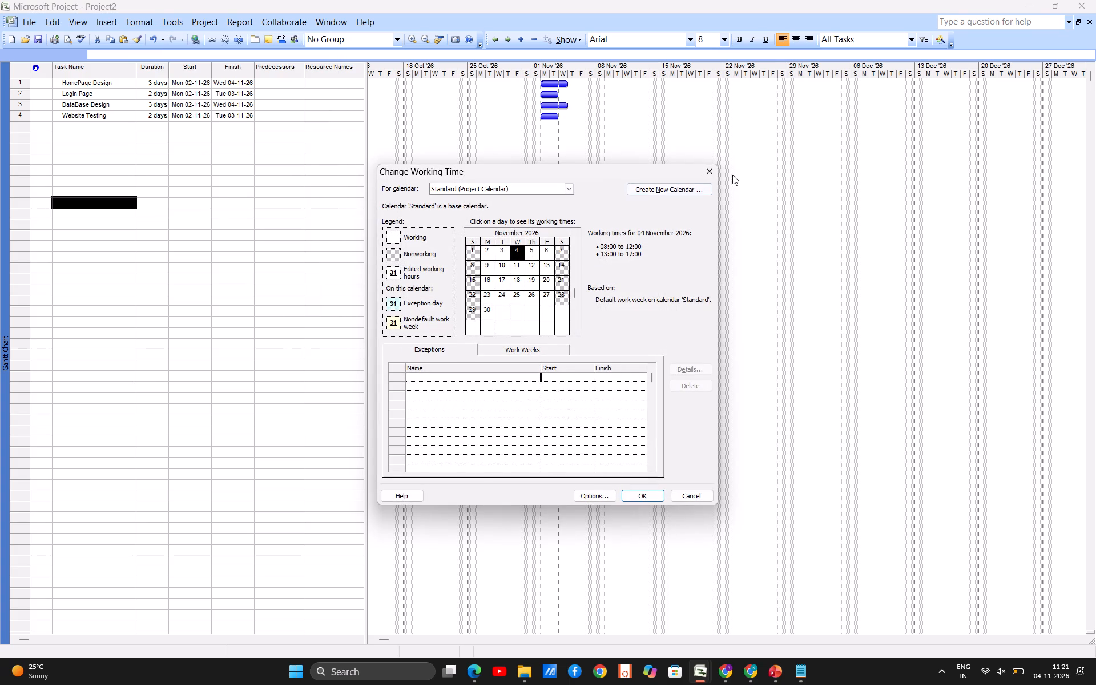
{"action": "left_click", "coordinate": [706, 175]}
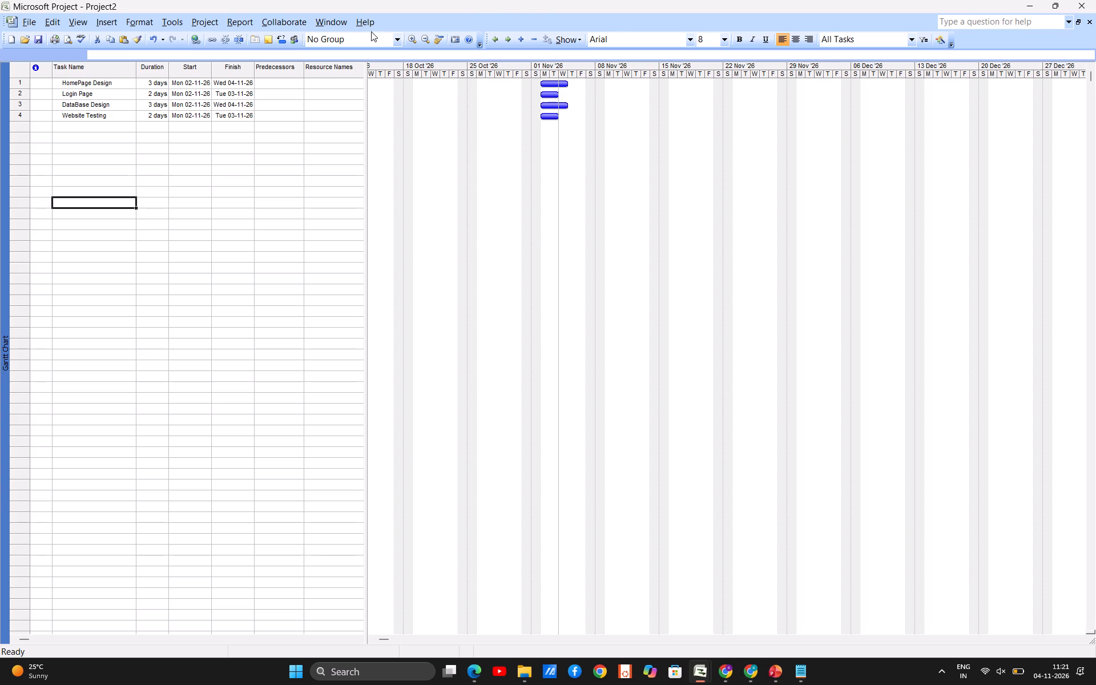
Examine the advanced constraint and task type settings in the HomePage Design task's information.
{"action": "right_click", "coordinate": [65, 83]}
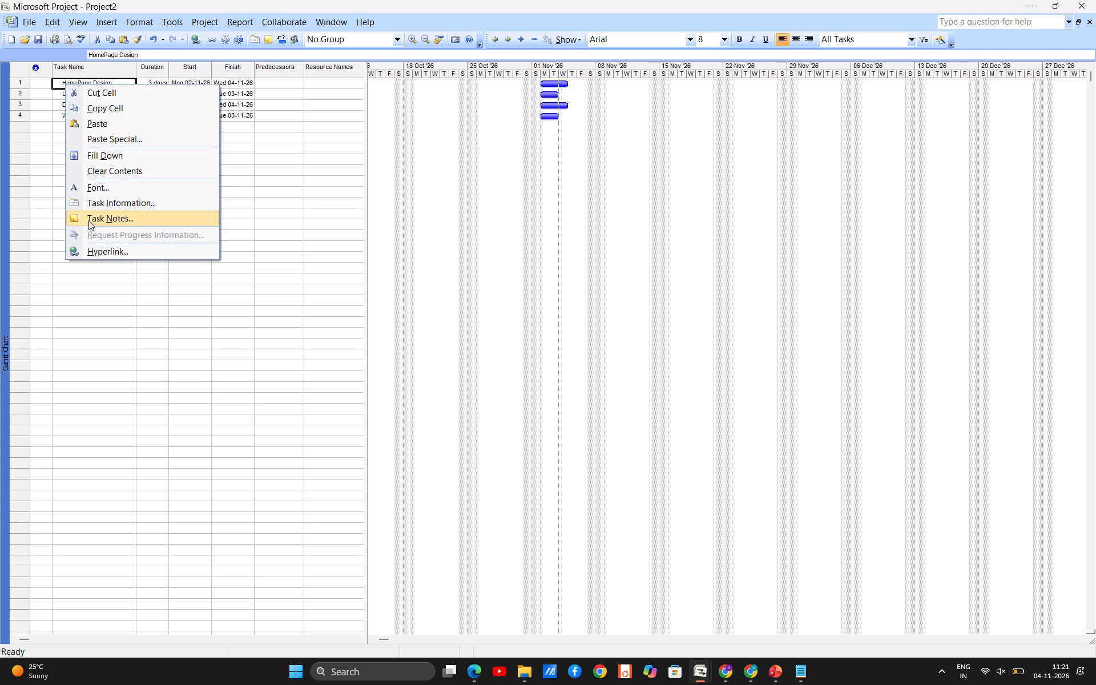
{"action": "left_click", "coordinate": [85, 204]}
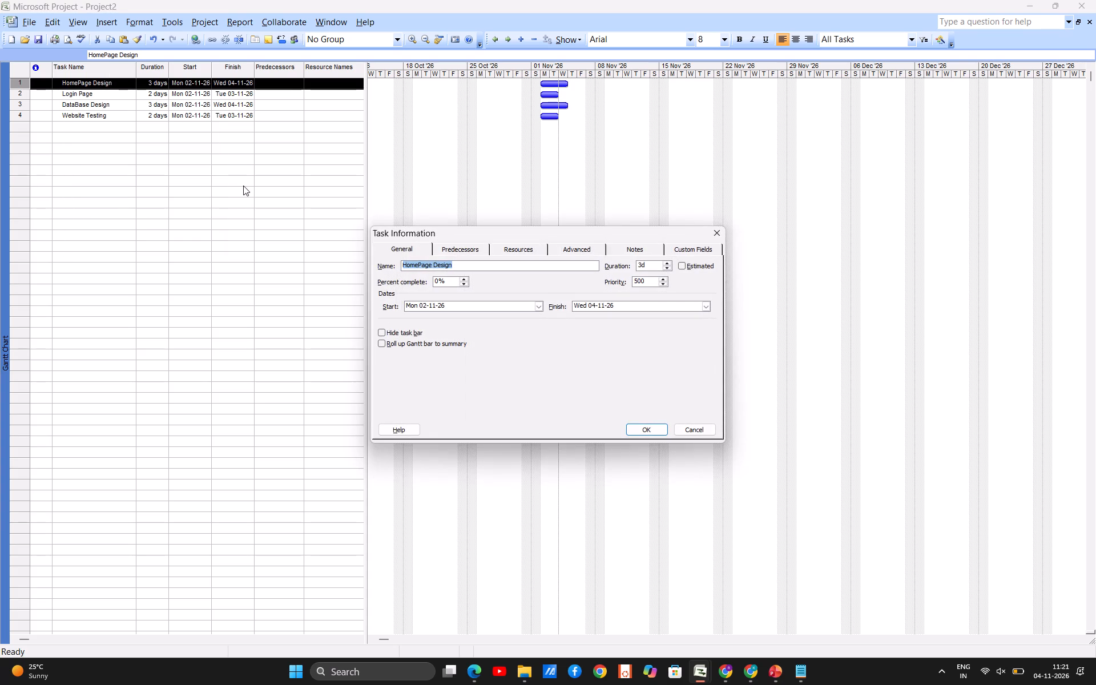
{"action": "left_click", "coordinate": [569, 251]}
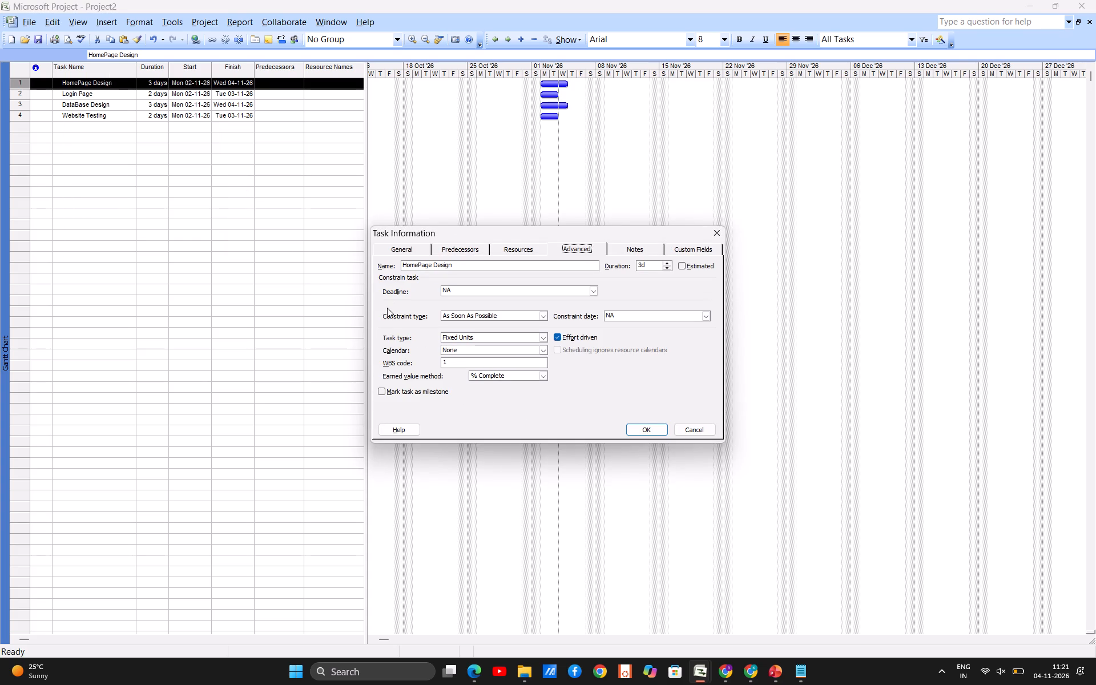
{"action": "left_click", "coordinate": [713, 235]}
{"action": "left_click", "coordinate": [712, 233]}
{"action": "left_click", "coordinate": [694, 427]}
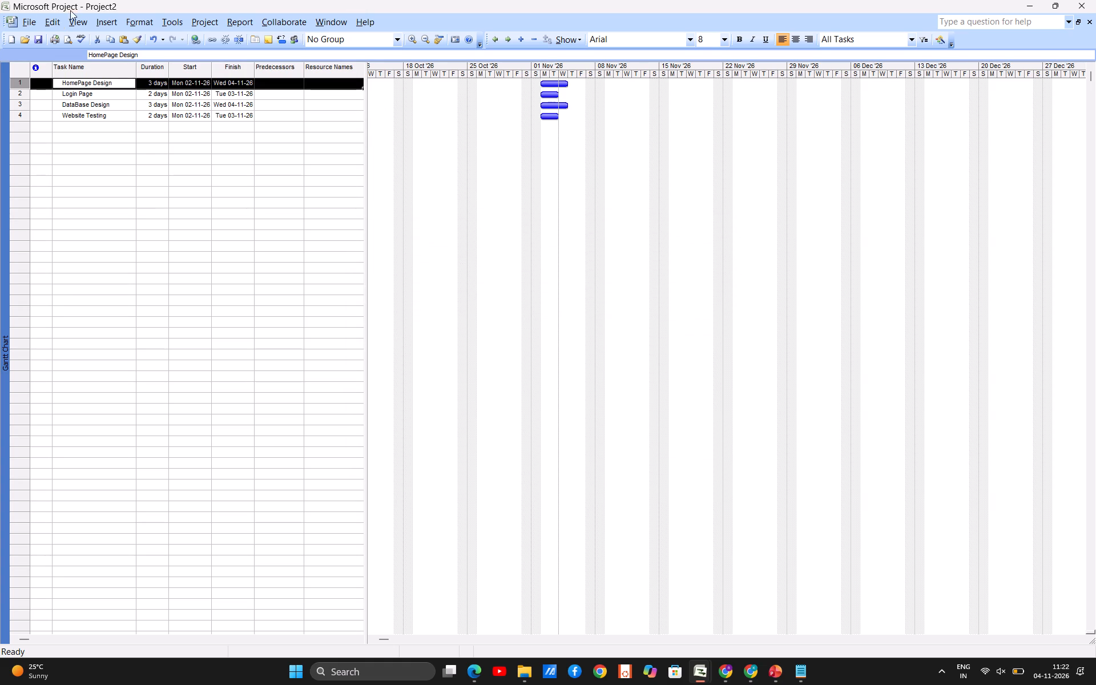
View the project statistics from the Project Information.
{"action": "left_click", "coordinate": [205, 14]}
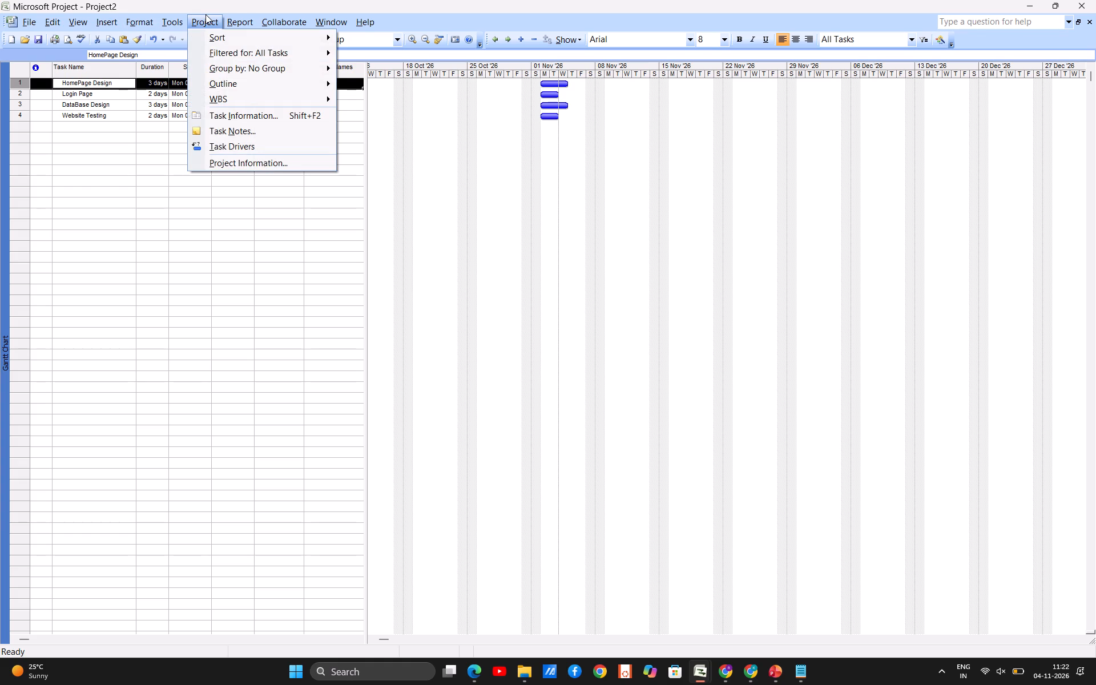
{"action": "left_click", "coordinate": [227, 159]}
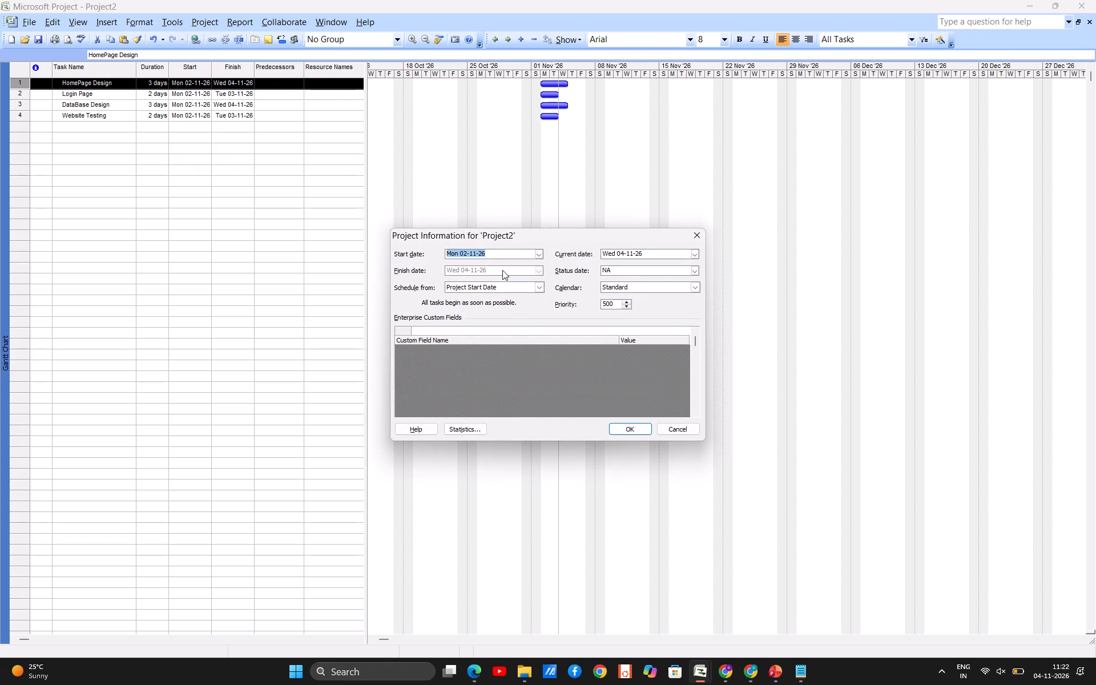
{"action": "left_click", "coordinate": [456, 425]}
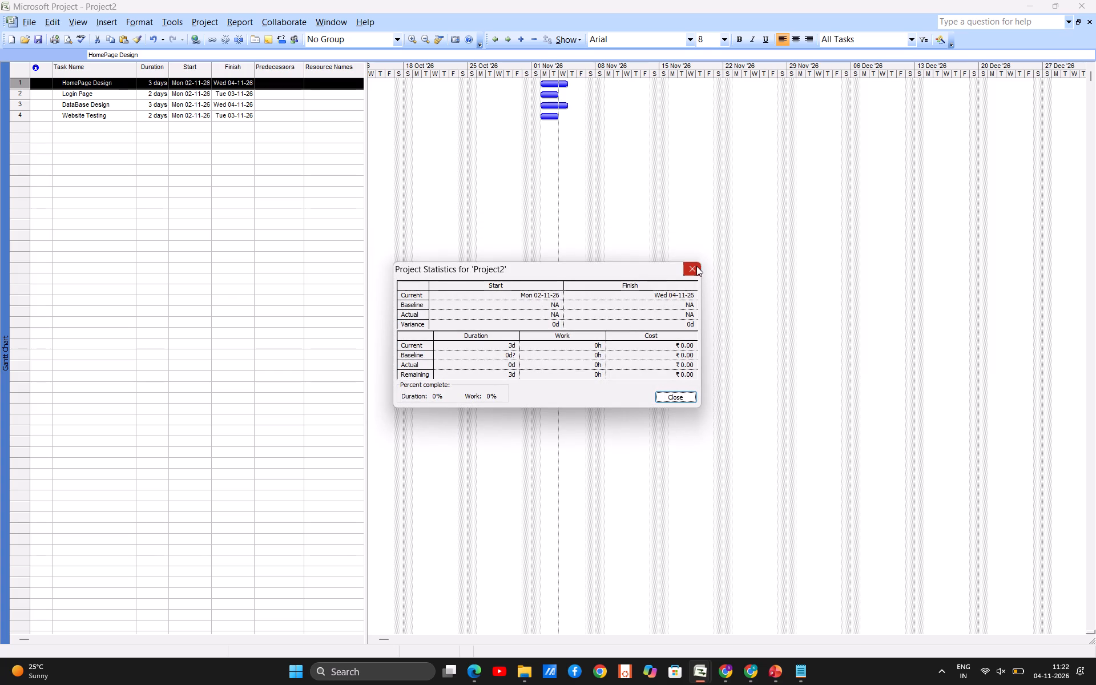
{"action": "left_click", "coordinate": [696, 267]}
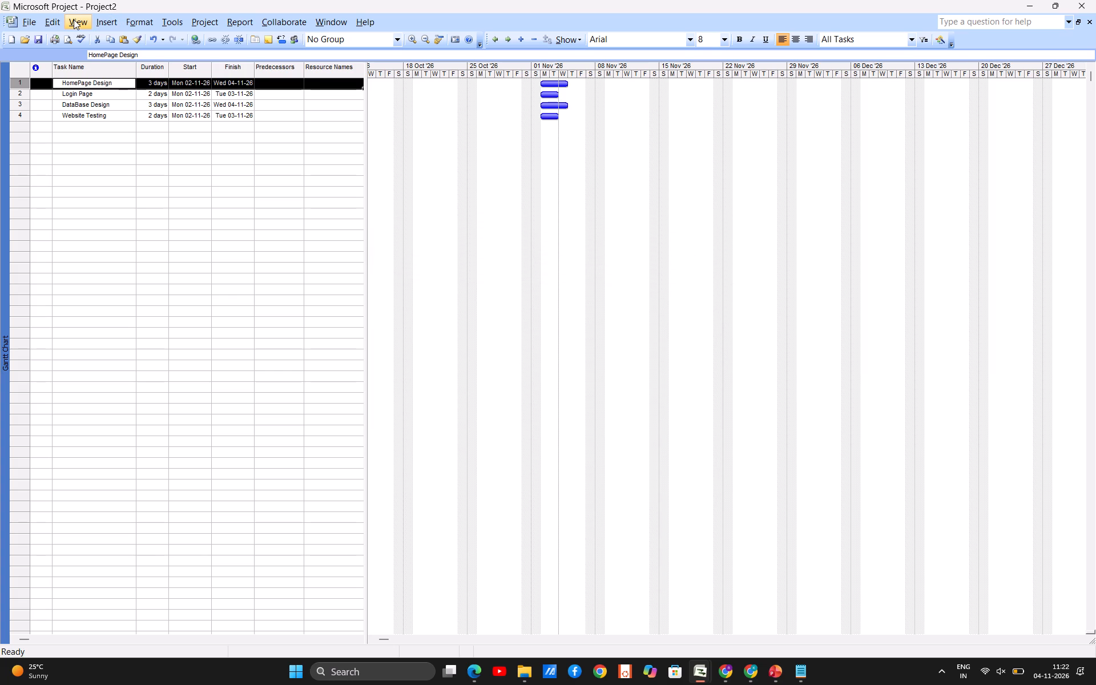
Turn on the outline number and the project summary task in the project's outline options.
{"action": "left_click", "coordinate": [74, 20]}
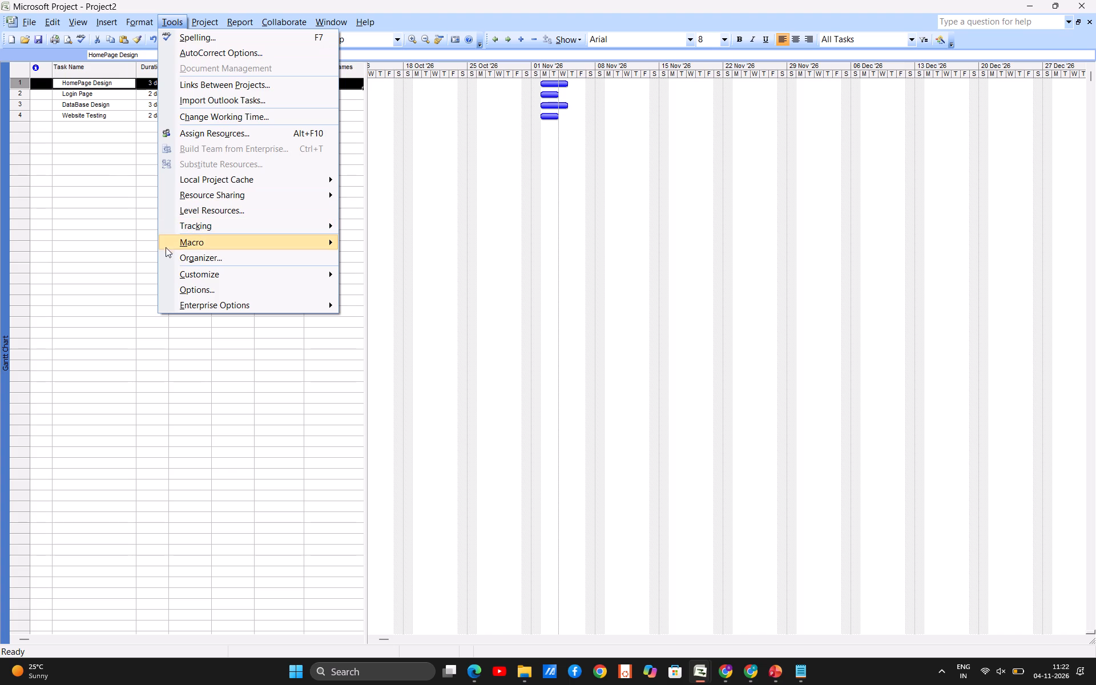
{"action": "left_click", "coordinate": [190, 289]}
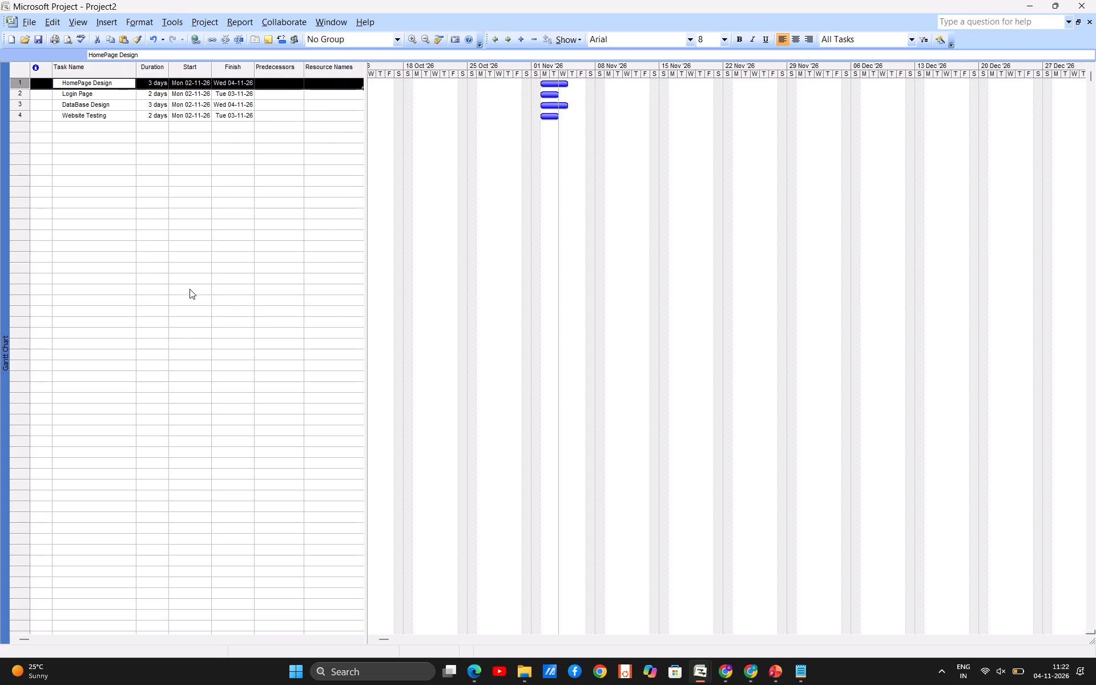
{"action": "left_click", "coordinate": [406, 410]}
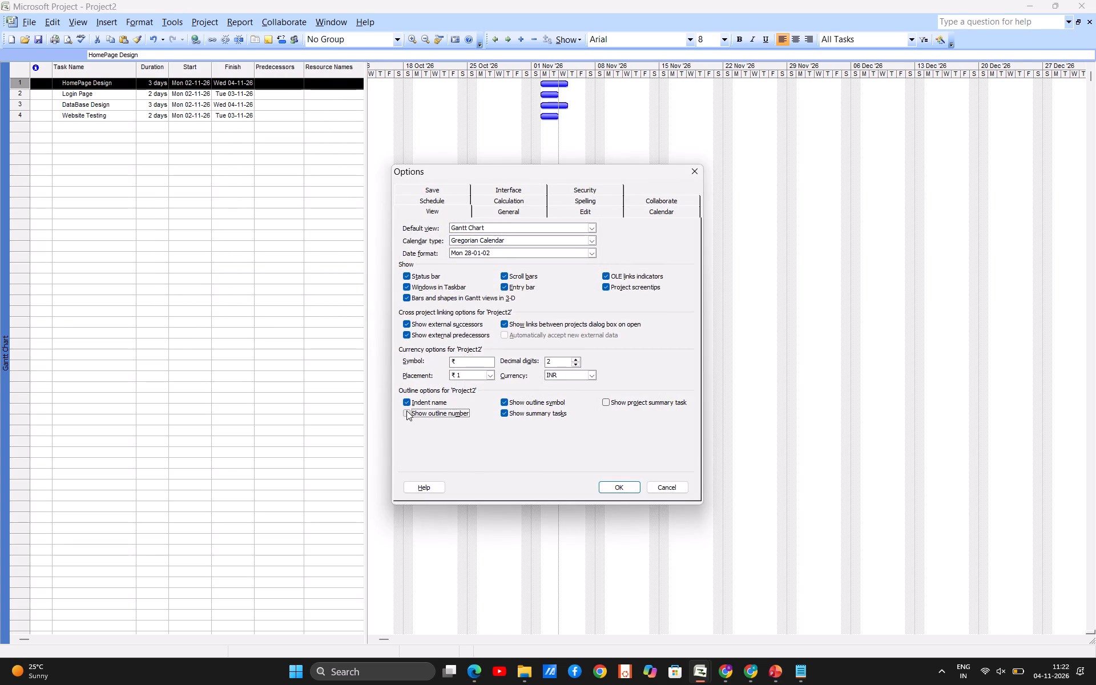
{"action": "left_click", "coordinate": [607, 404]}
{"action": "left_click", "coordinate": [616, 488]}
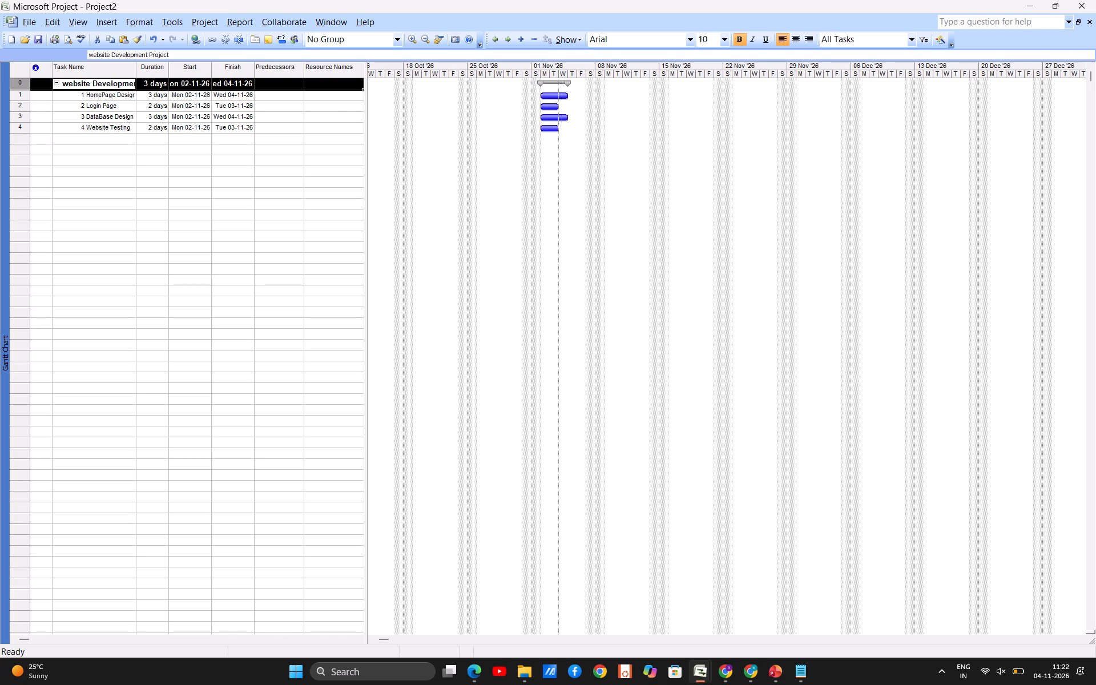
Choose Standard (Project Calendar) as the calendar in Change Working Time and accept the settings.
{"action": "left_click", "coordinate": [83, 18]}
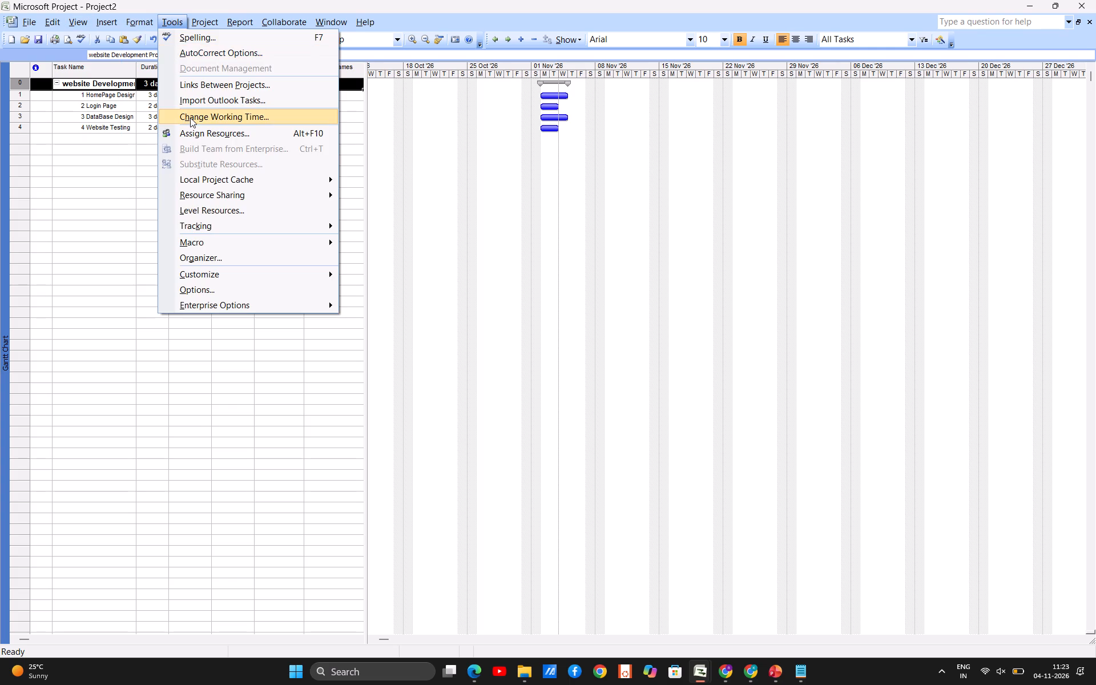
{"action": "left_click", "coordinate": [191, 119]}
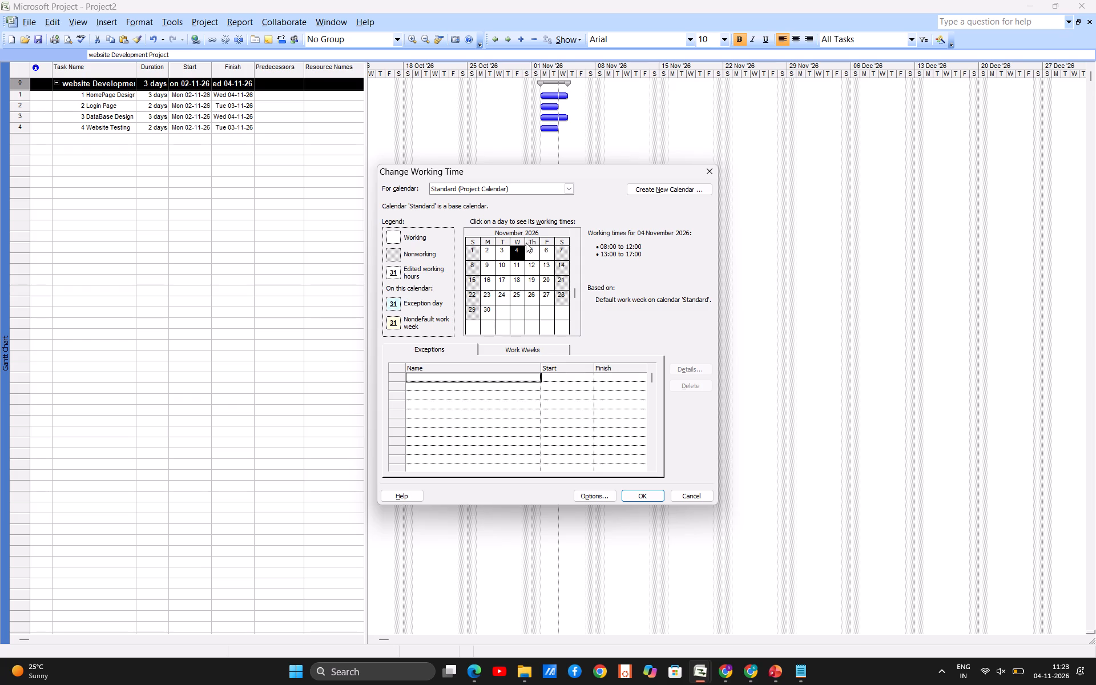
{"action": "left_click", "coordinate": [562, 188]}
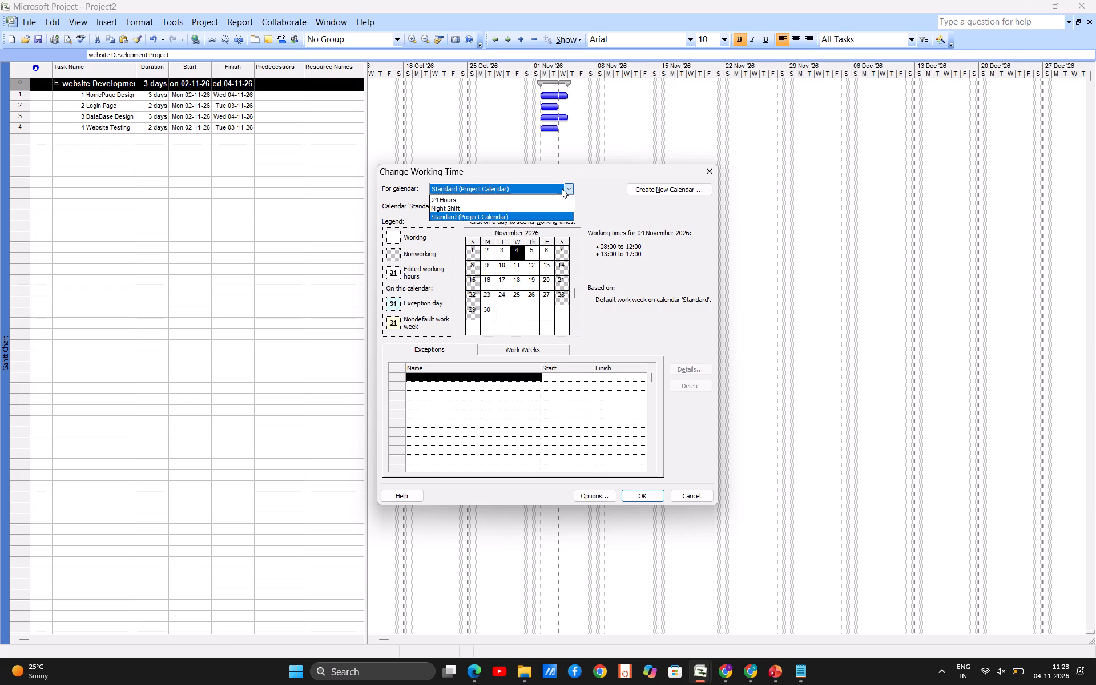
{"action": "left_click", "coordinate": [527, 215]}
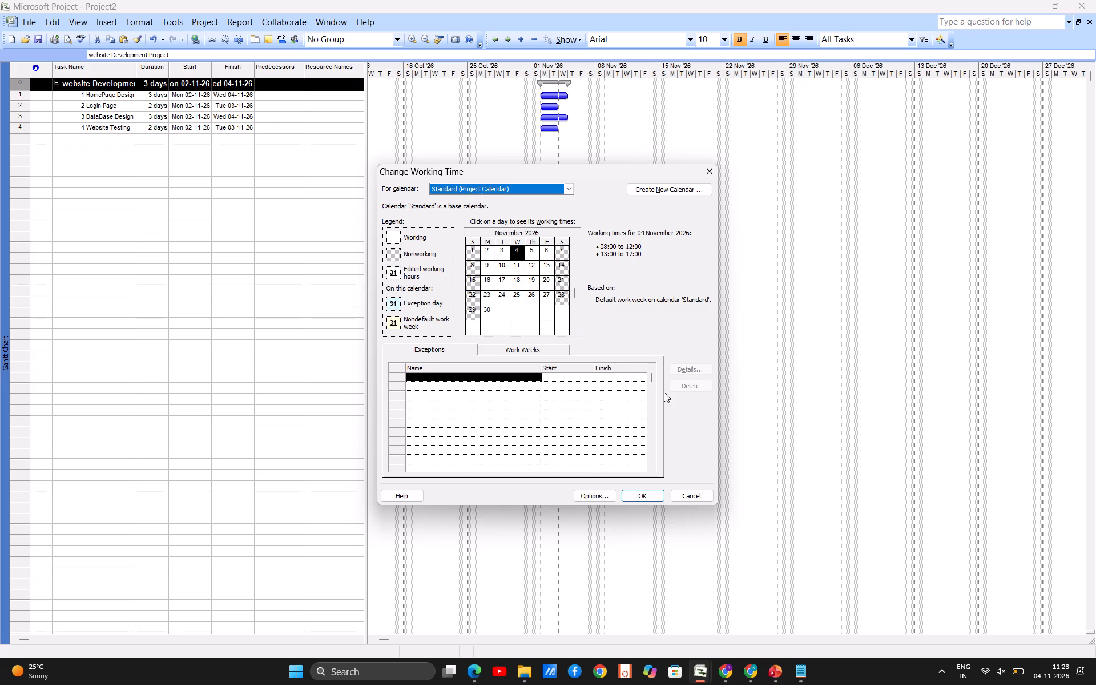
{"action": "left_click", "coordinate": [644, 493]}
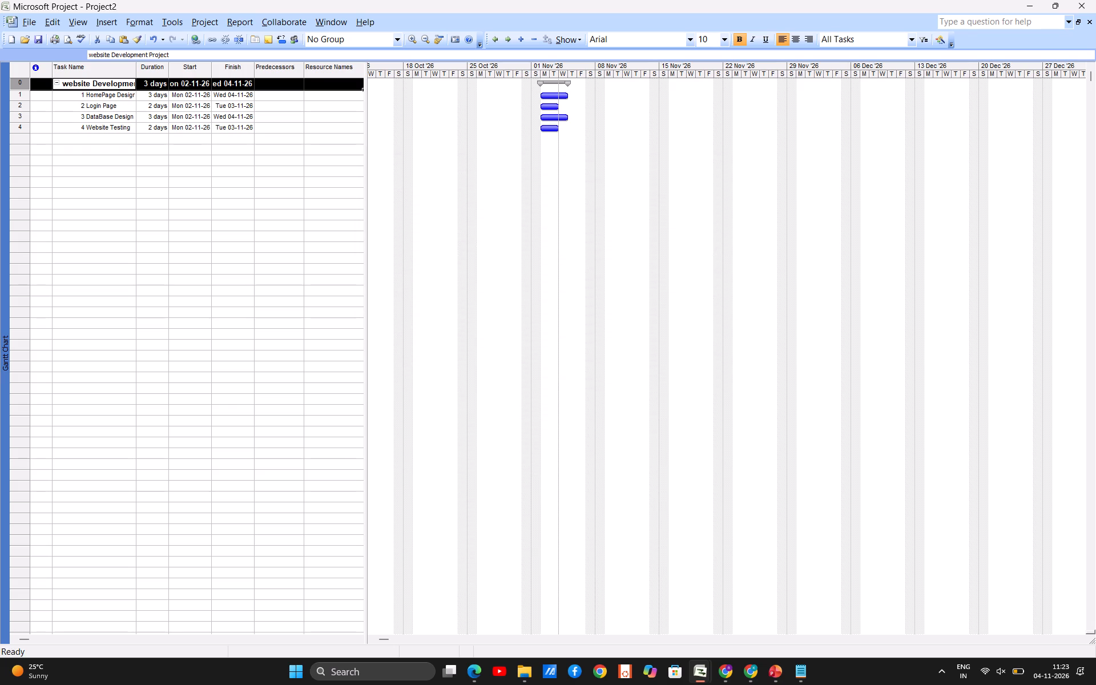
Add the resources Amit and Rahul in the Resource Sheet.
{"action": "left_click", "coordinate": [74, 21]}
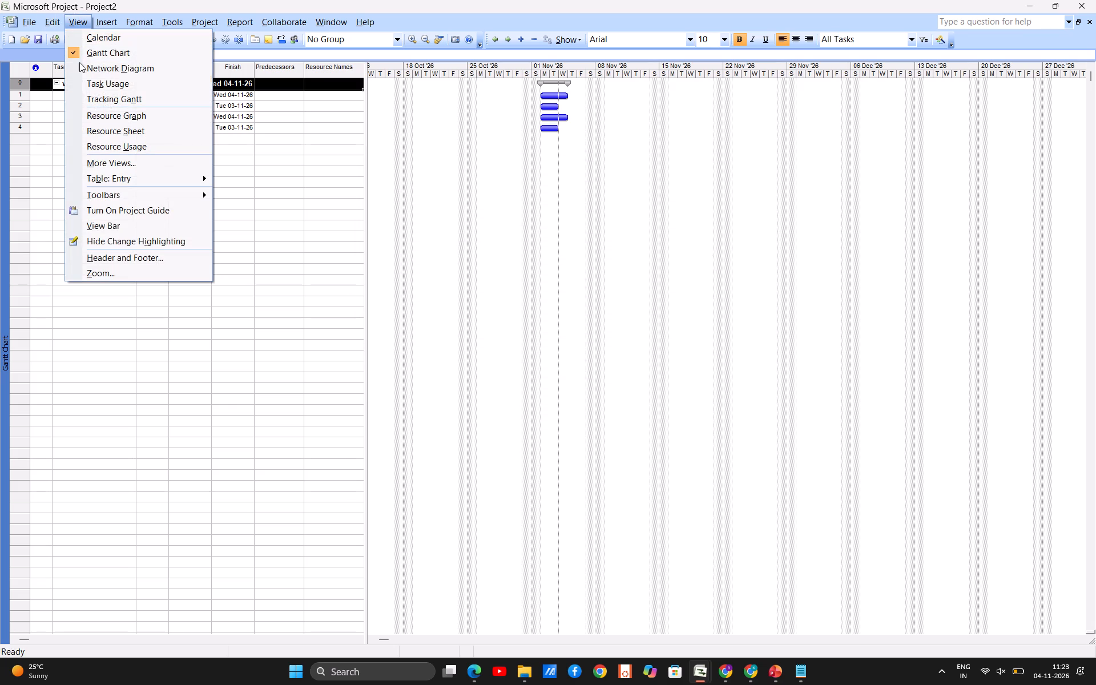
{"action": "left_click", "coordinate": [99, 125]}
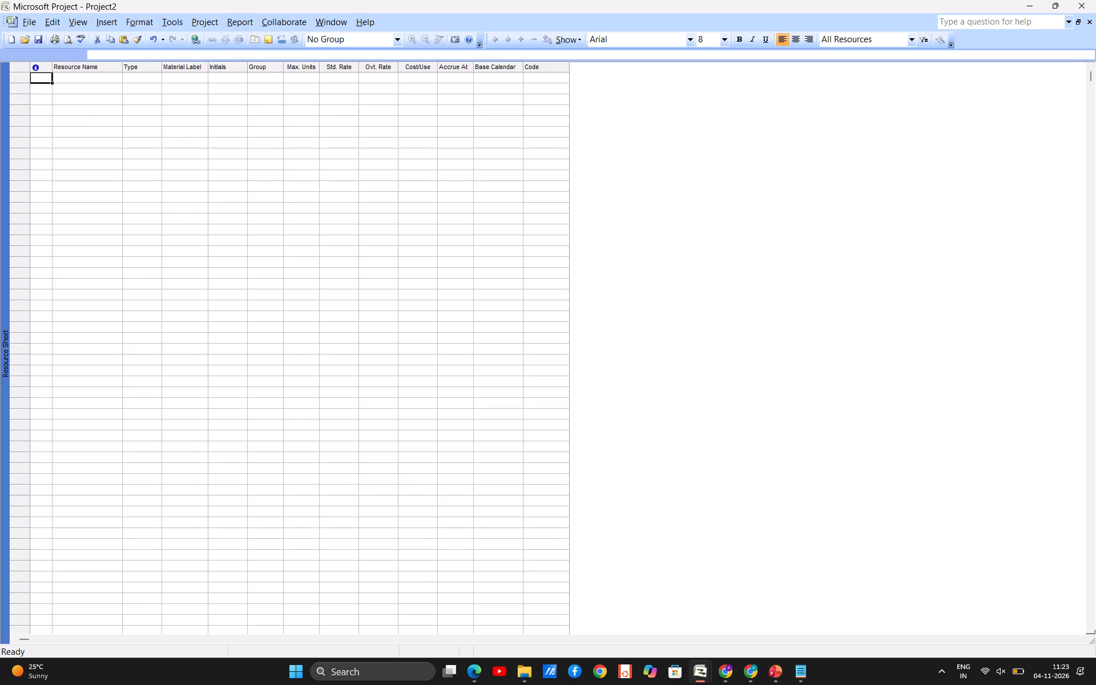
{"action": "left_click", "coordinate": [78, 80]}
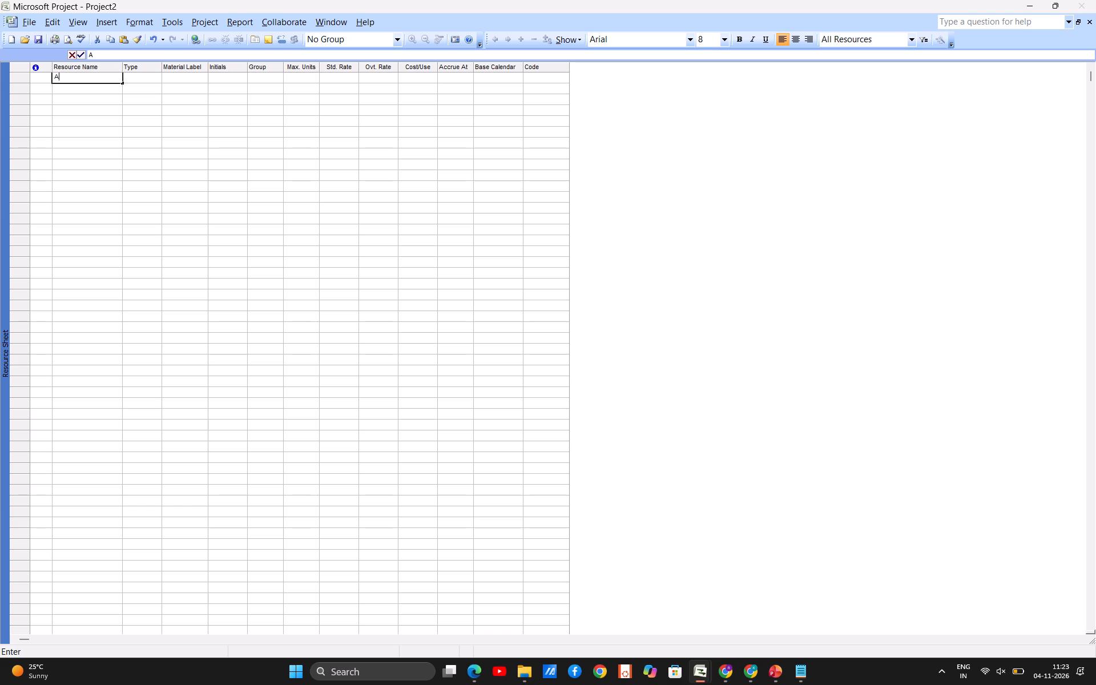
{"action": "key", "text": "Return"}
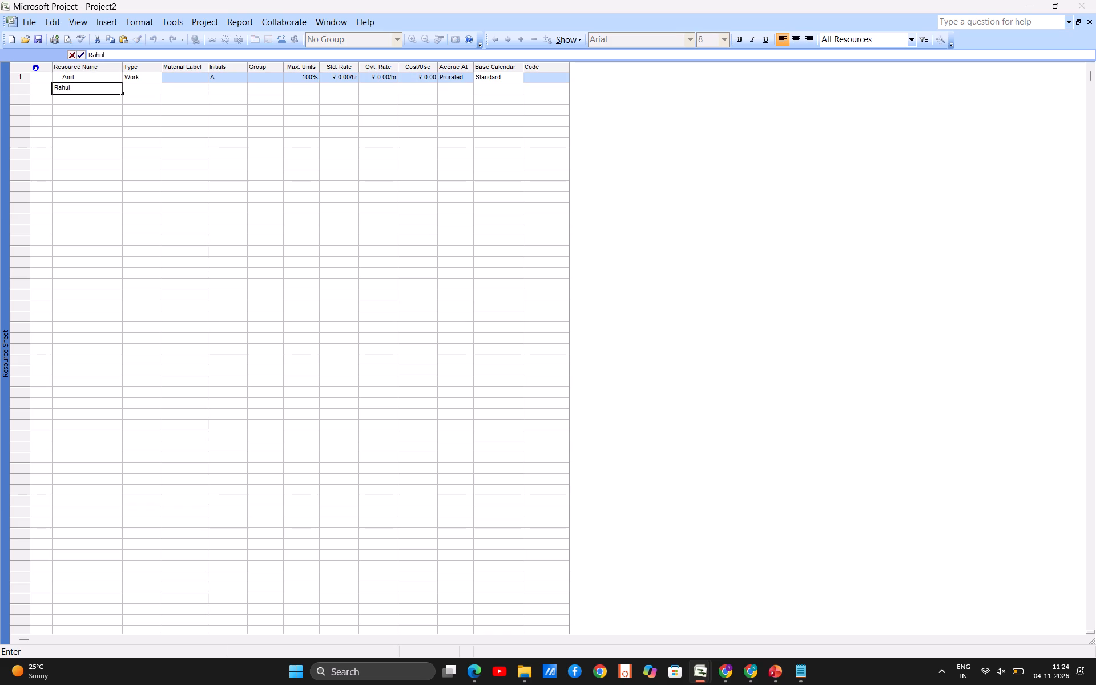
{"action": "key", "text": "Return"}
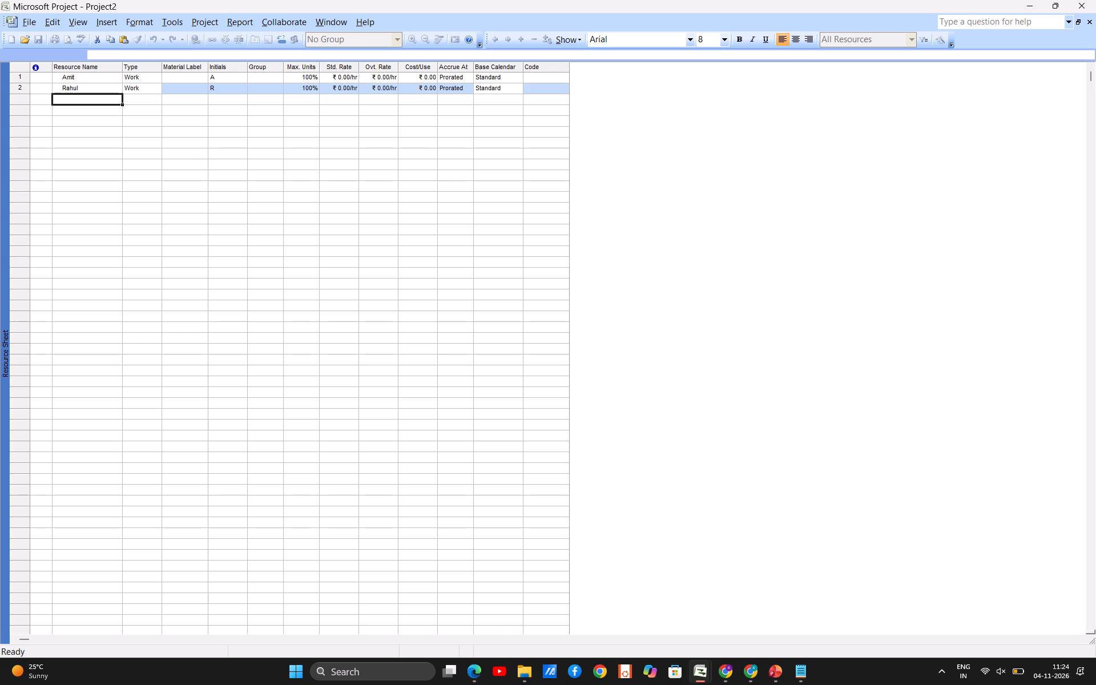
Set the standard rate to 300 per hour for Amit and 250 per hour for Rahul.
{"action": "left_click", "coordinate": [349, 75]}
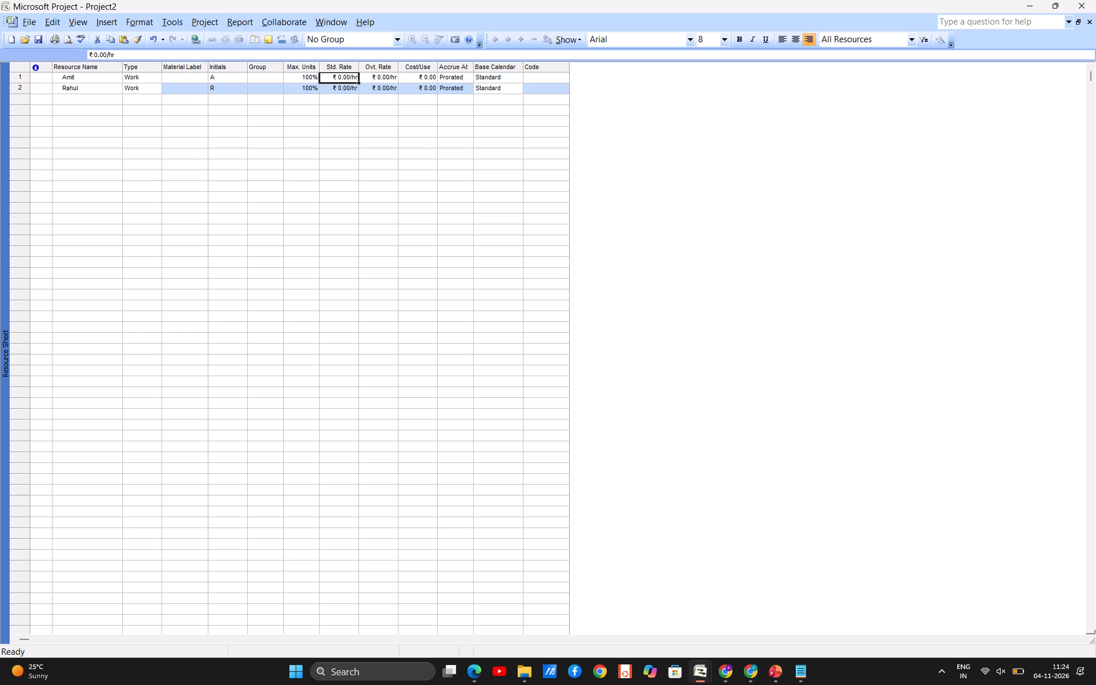
{"action": "key", "text": "BackSpace"}
{"action": "type", "text": "300"}
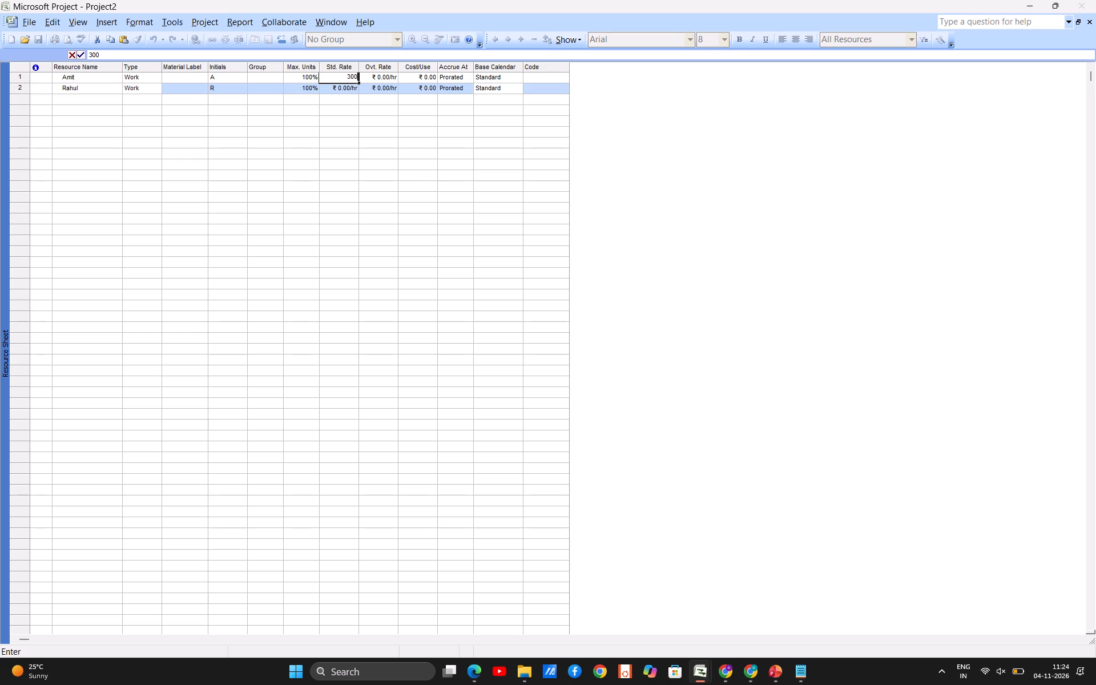
{"action": "left_click", "coordinate": [355, 89]}
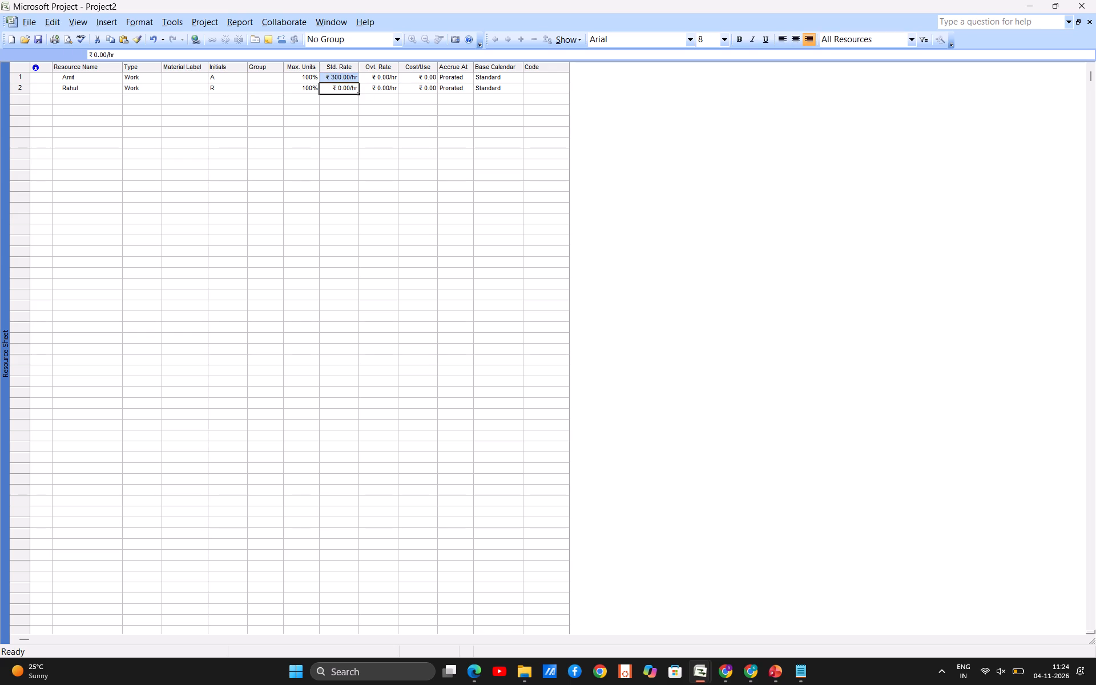
{"action": "key", "text": "BackSpace"}
{"action": "type", "text": "250"}
{"action": "key", "text": "Return"}
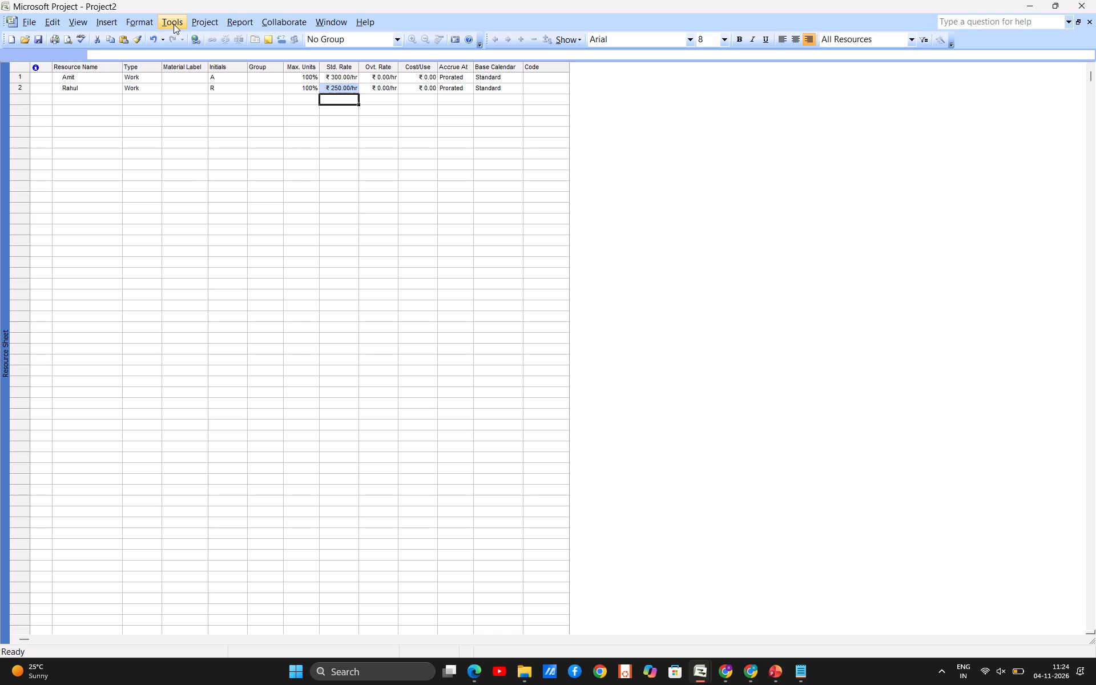
In the Network Diagram, link HomePage Design to Login Page, Login Page to DataBase Design, and DataBase Design to Website Testing.
{"action": "left_click", "coordinate": [77, 21]}
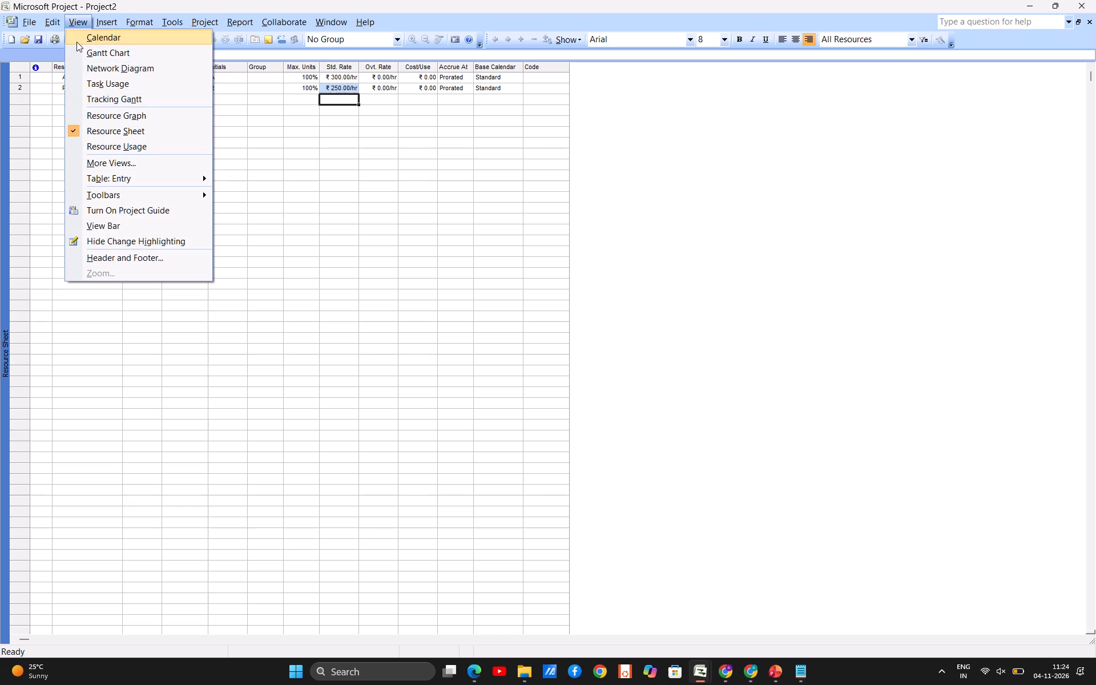
{"action": "left_click", "coordinate": [95, 71]}
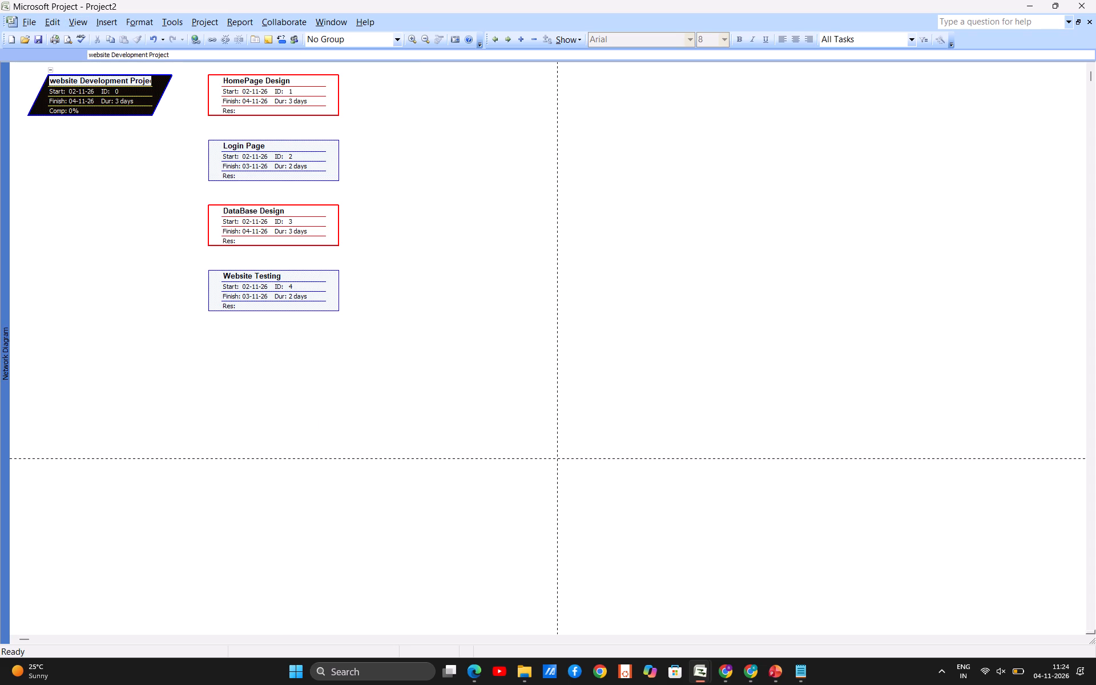
{"action": "left_click_drag", "start_coordinate": [230, 103], "coordinate": [232, 155]}
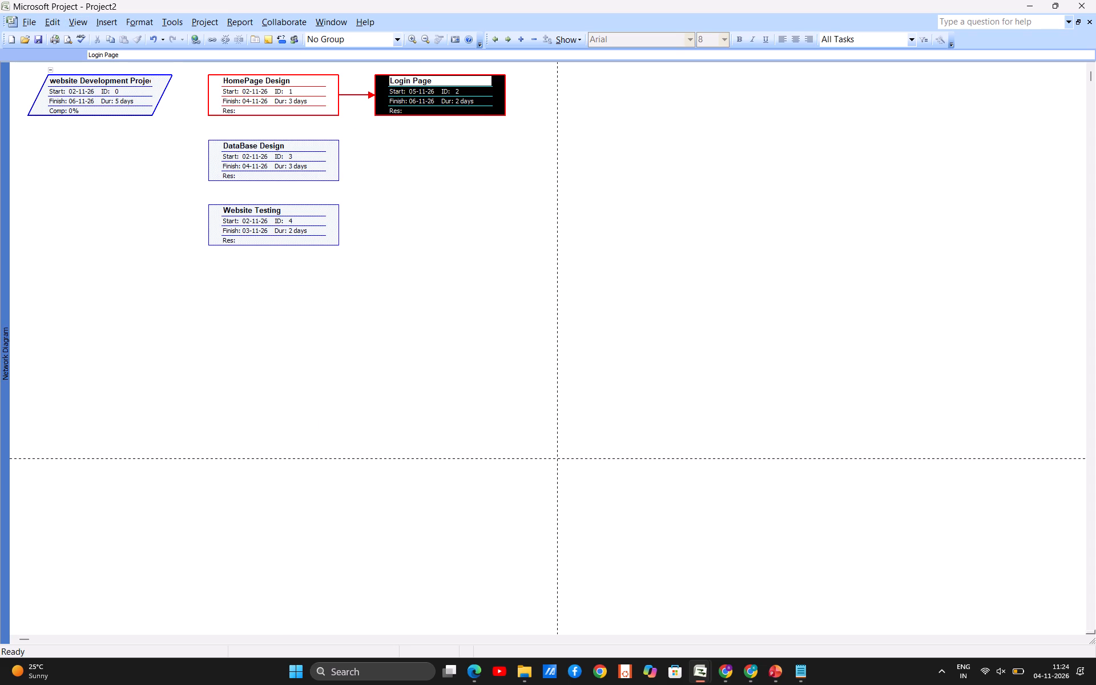
{"action": "left_click_drag", "start_coordinate": [386, 111], "coordinate": [301, 156]}
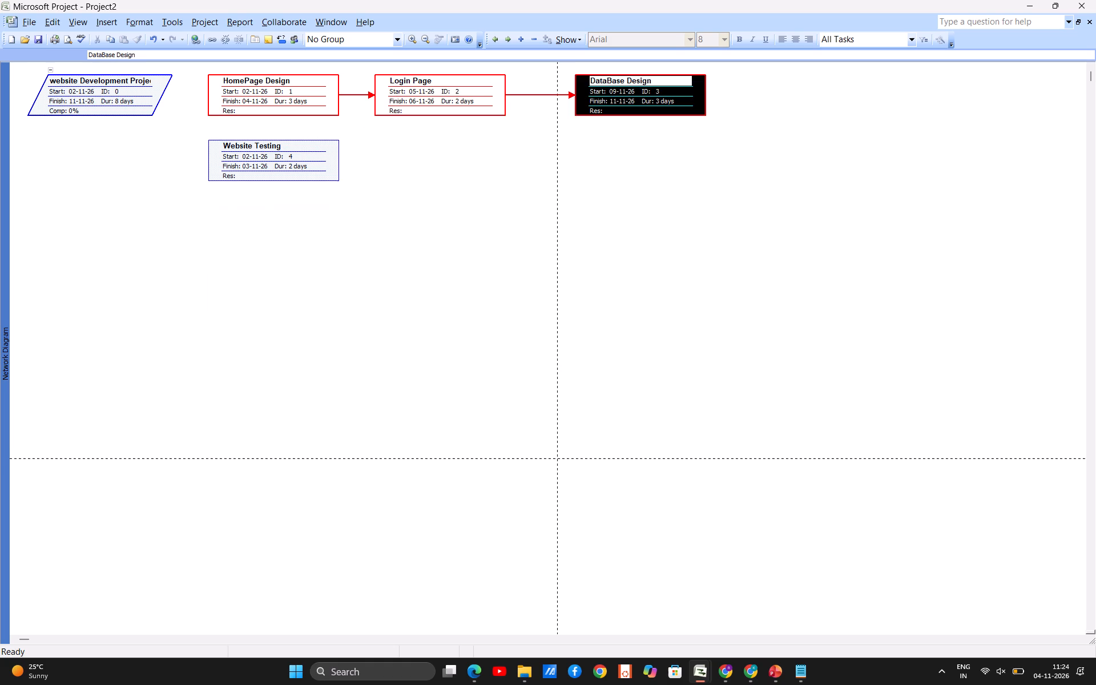
{"action": "left_click_drag", "start_coordinate": [585, 107], "coordinate": [306, 156]}
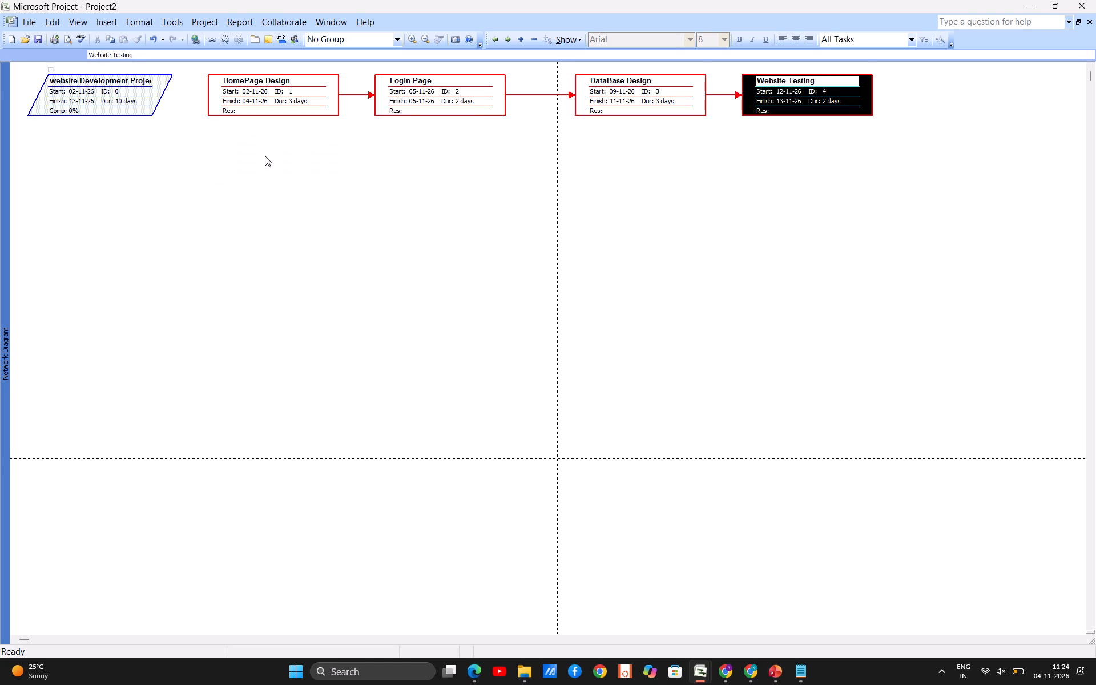
In the Gantt Chart, assign Rahul to HomePage Design and Amit to Login Page.
{"action": "left_click", "coordinate": [59, 20]}
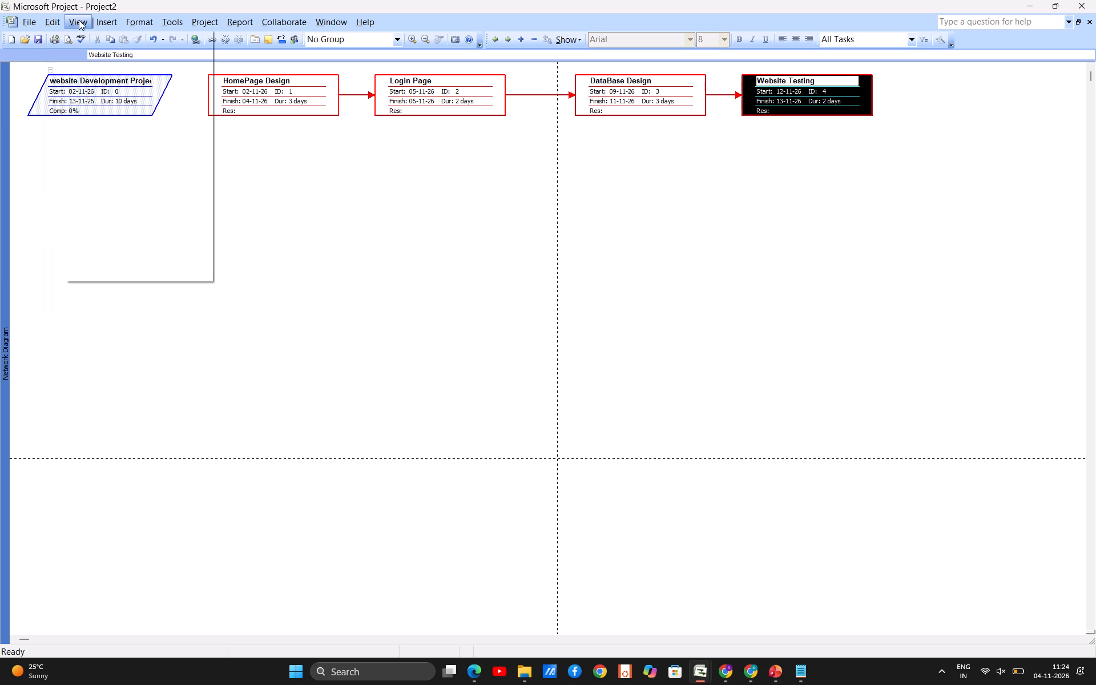
{"action": "left_click", "coordinate": [90, 48]}
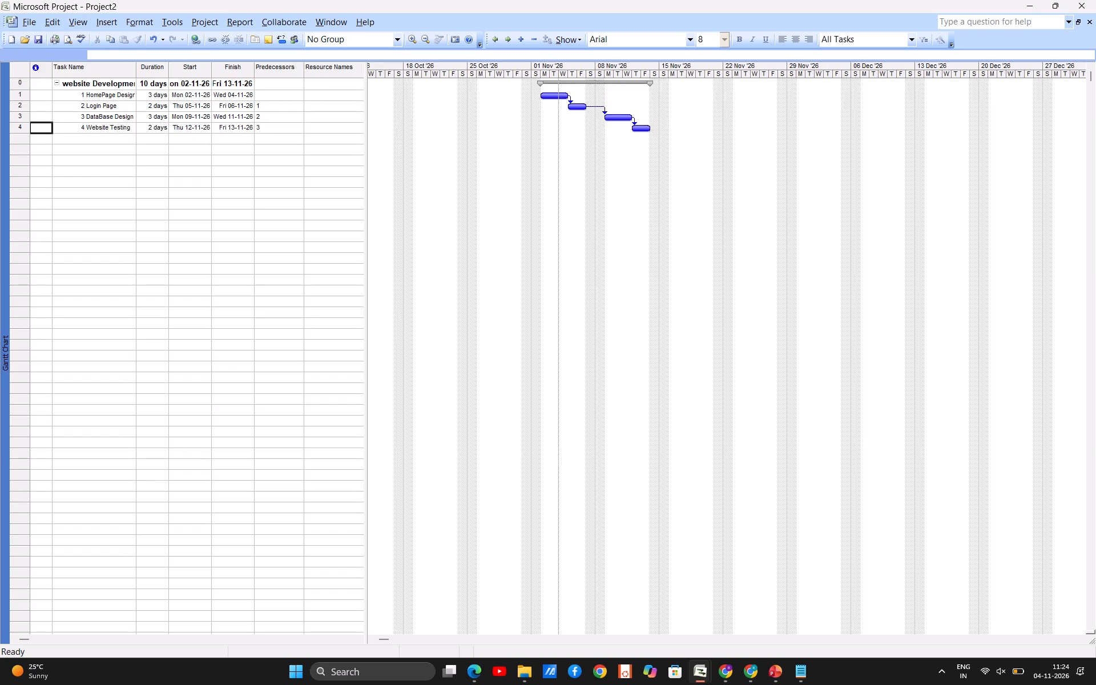
{"action": "left_click", "coordinate": [331, 94]}
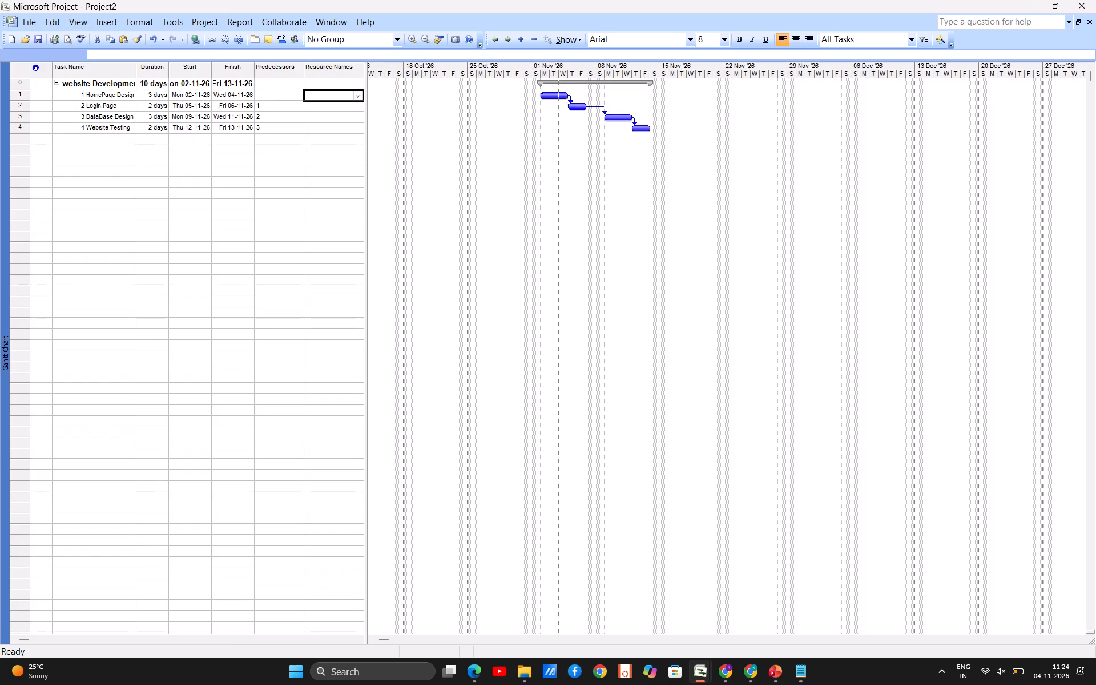
{"action": "left_click", "coordinate": [354, 97]}
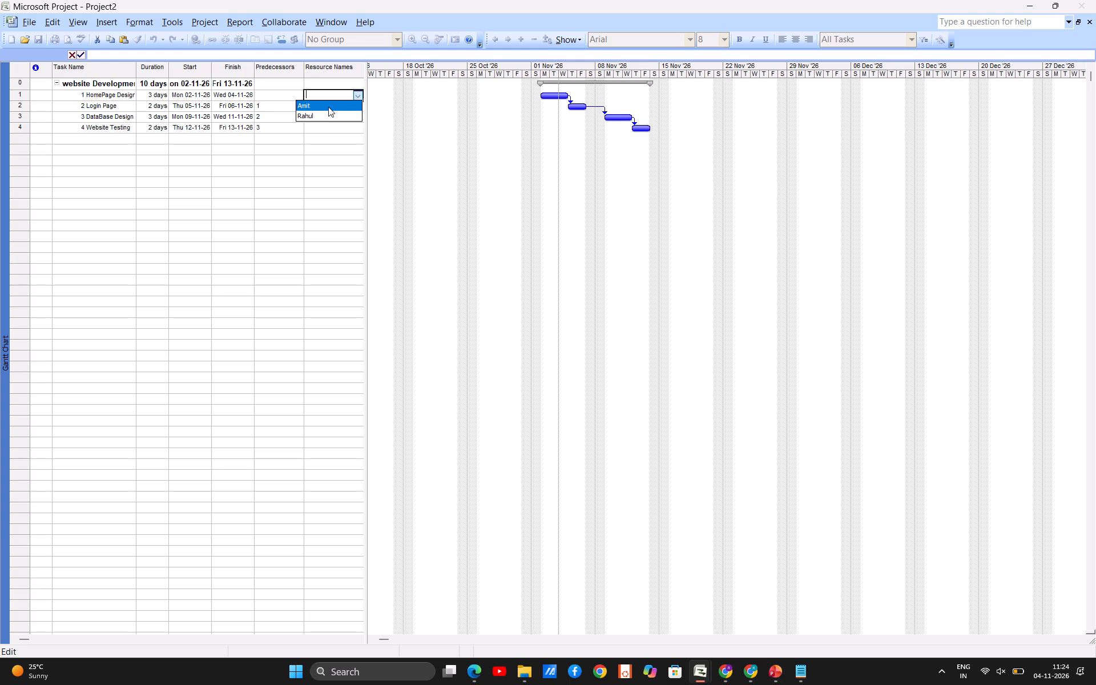
{"action": "left_click", "coordinate": [324, 115]}
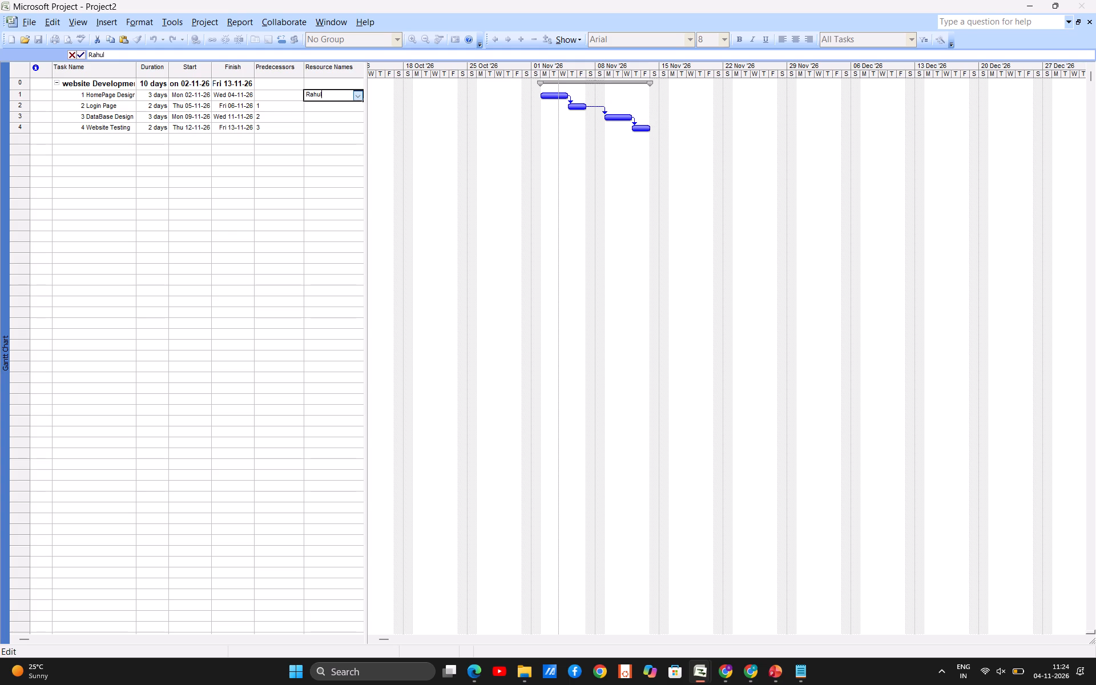
{"action": "left_click", "coordinate": [325, 106]}
{"action": "left_click", "coordinate": [357, 108]}
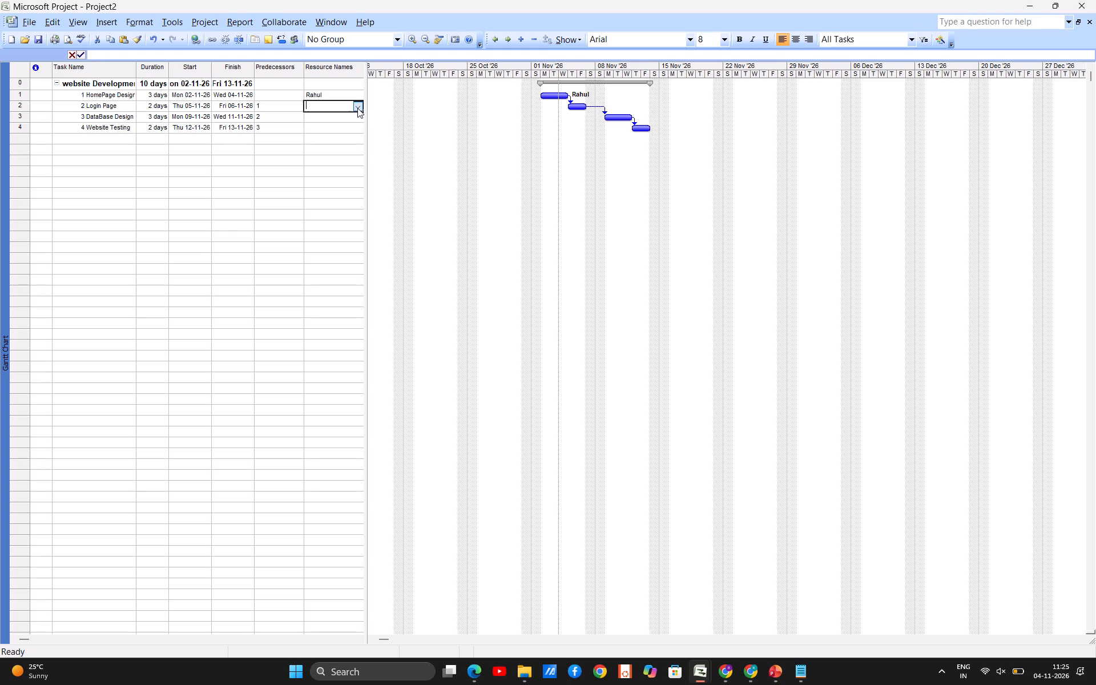
{"action": "left_click", "coordinate": [336, 118]}
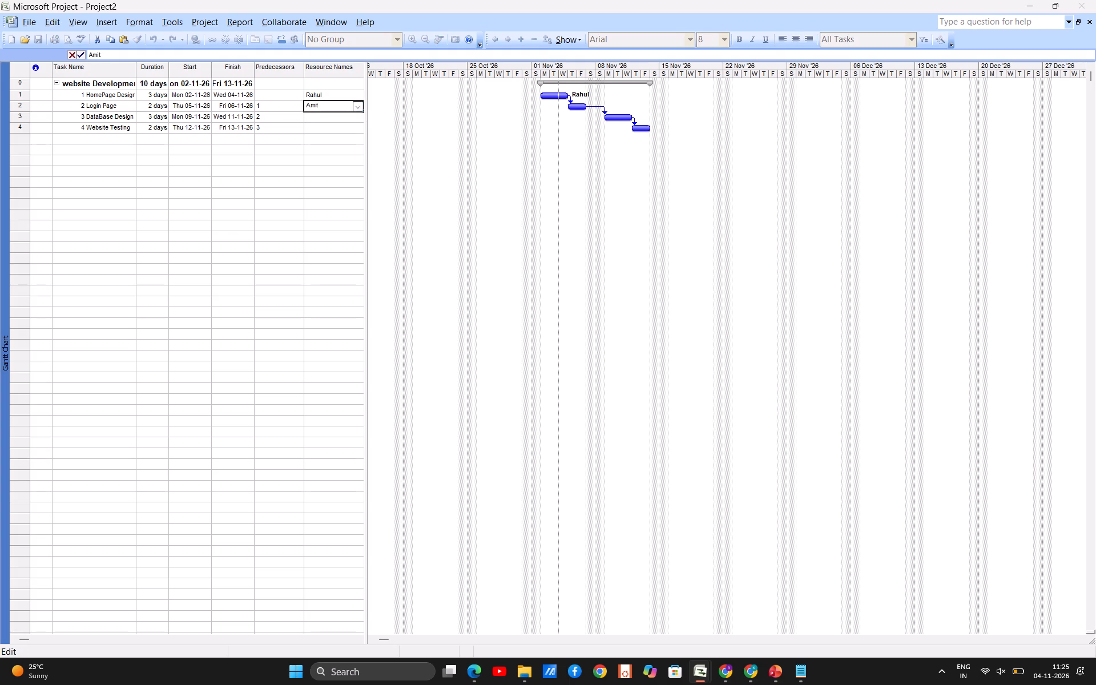
Assign Amit to DataBase Design and Rahul to Website Testing.
{"action": "left_click", "coordinate": [330, 118]}
{"action": "left_click", "coordinate": [357, 123]}
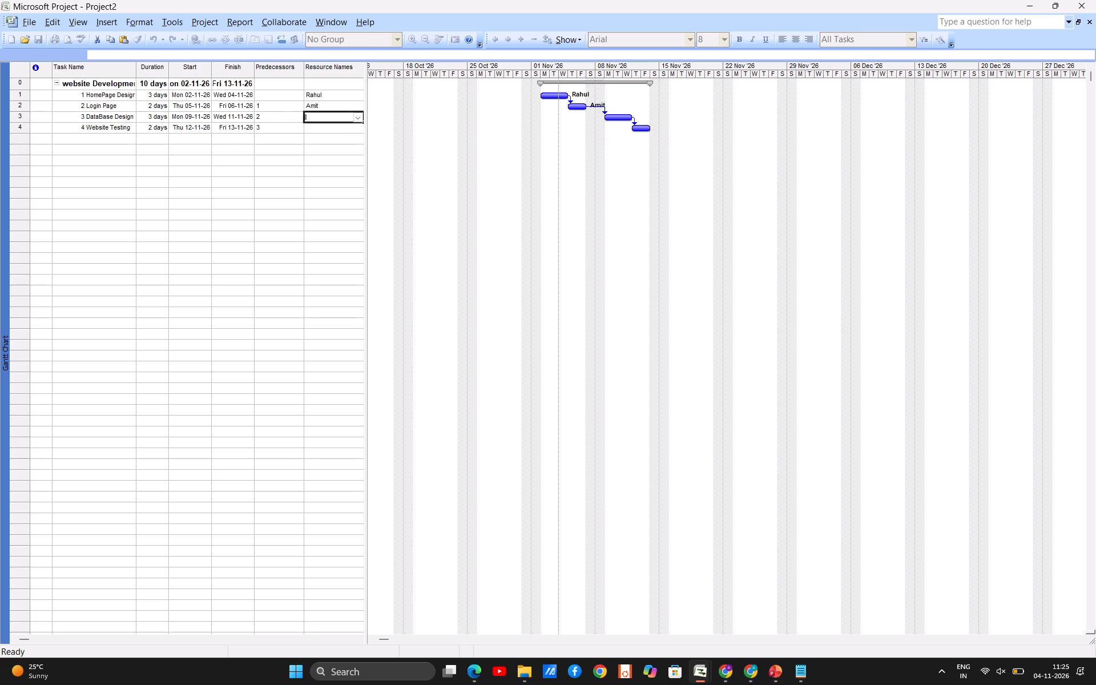
{"action": "left_click", "coordinate": [358, 120]}
{"action": "left_click", "coordinate": [334, 130]}
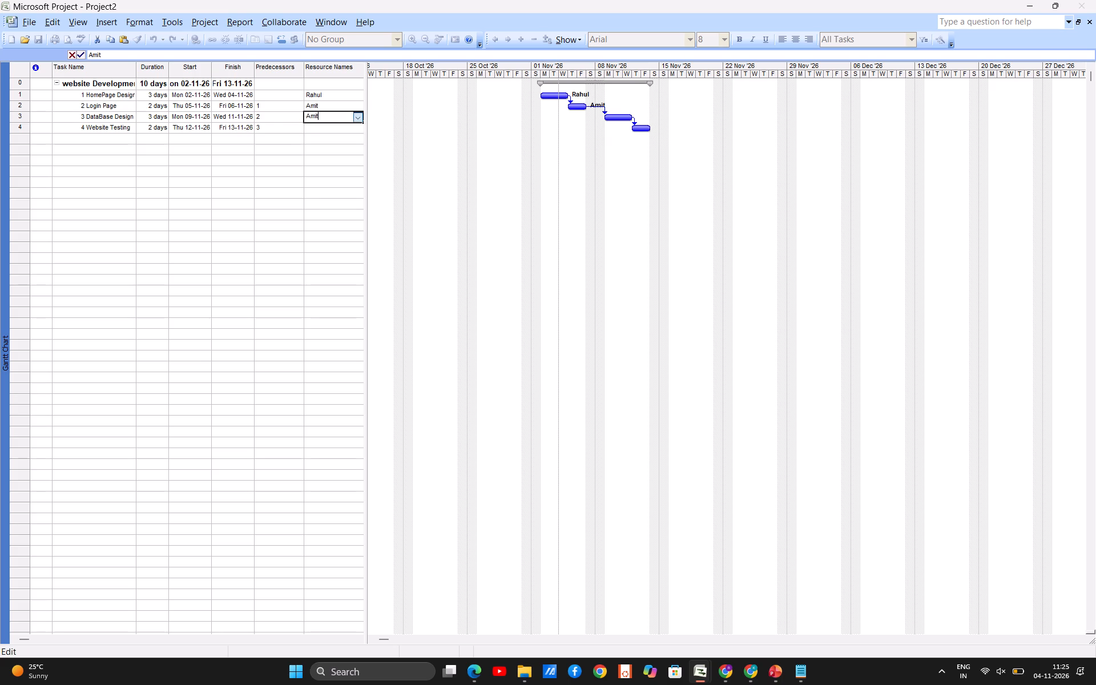
{"action": "left_click", "coordinate": [327, 127]}
{"action": "left_click_drag", "start_coordinate": [355, 130], "coordinate": [326, 149]}
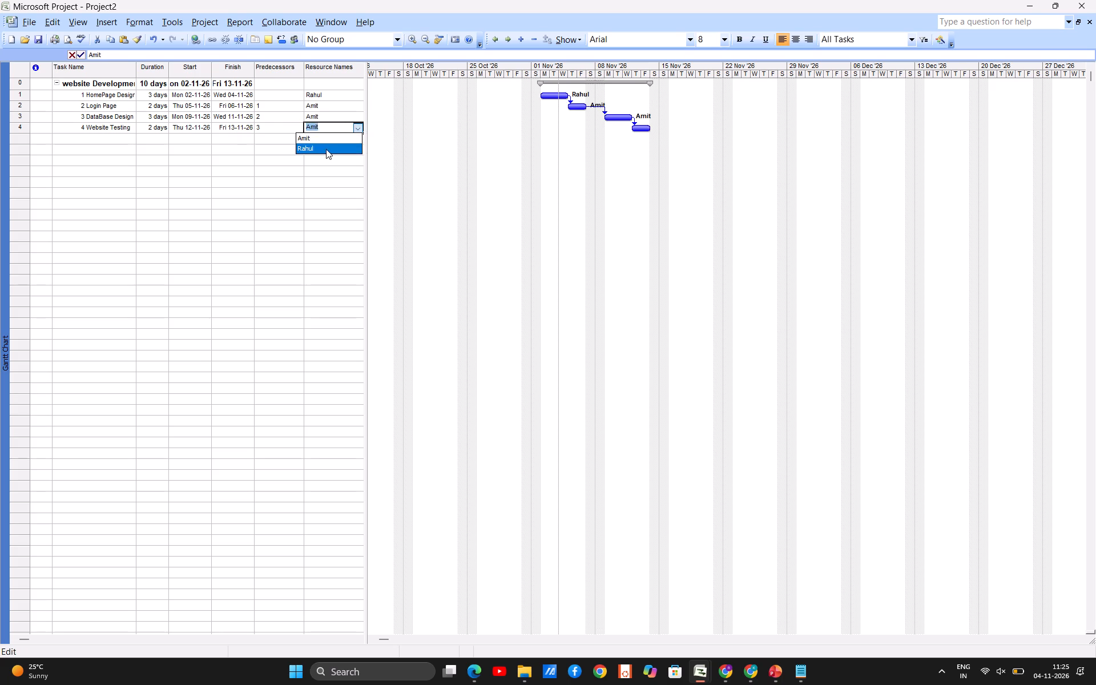
{"action": "left_click_drag", "start_coordinate": [326, 149], "coordinate": [325, 150]}
{"action": "left_click", "coordinate": [325, 150]}
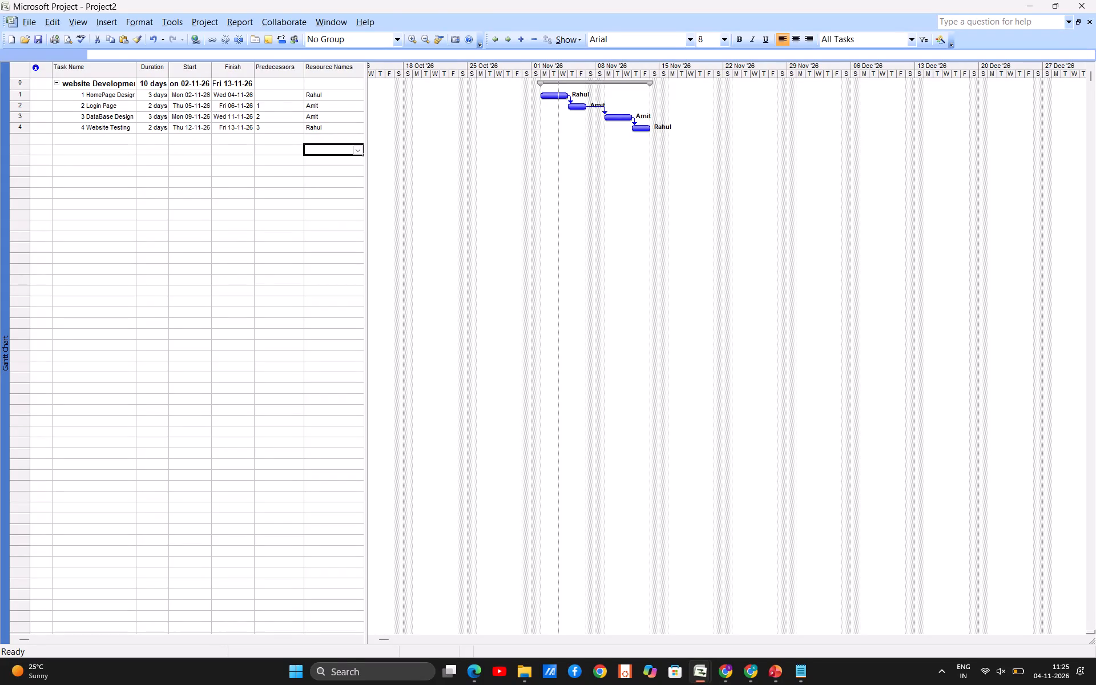
Reassign Login Page to Rahul and Website Testing to Amit.
{"action": "left_click", "coordinate": [340, 105]}
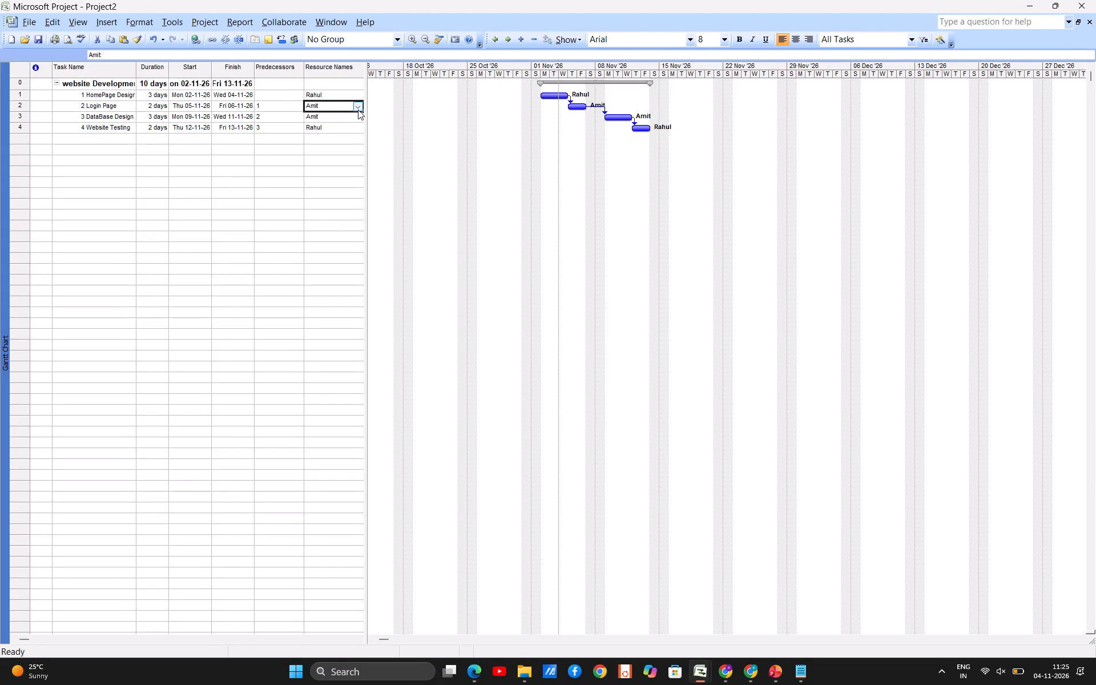
{"action": "left_click_drag", "start_coordinate": [358, 110], "coordinate": [325, 124]}
{"action": "left_click", "coordinate": [325, 124]}
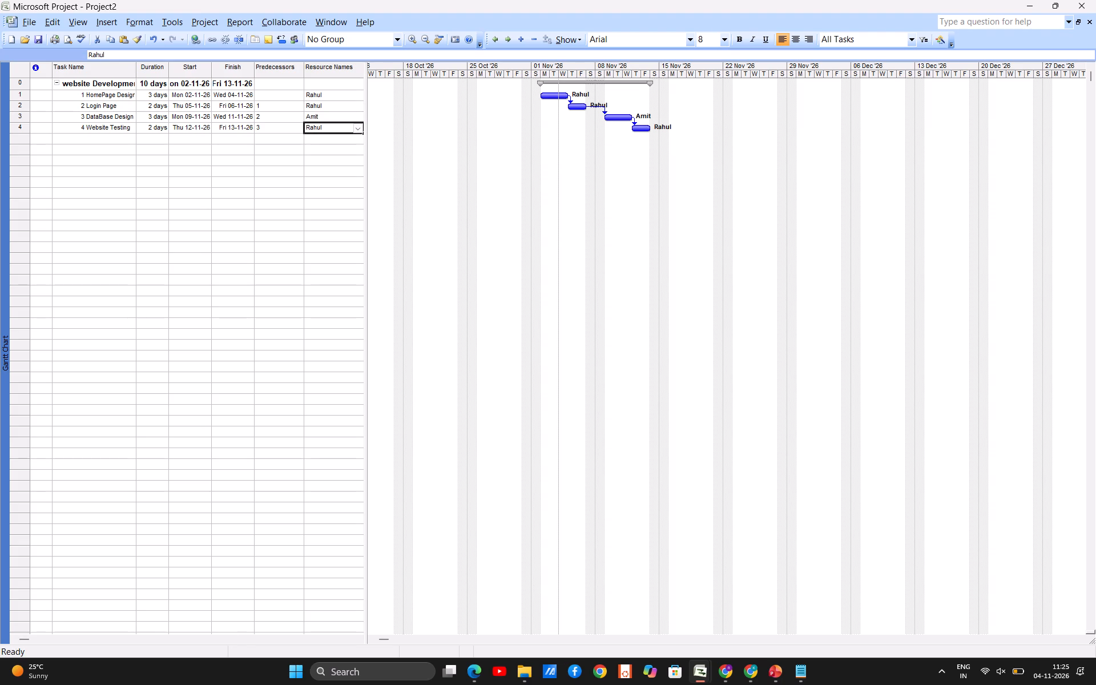
{"action": "left_click", "coordinate": [358, 131]}
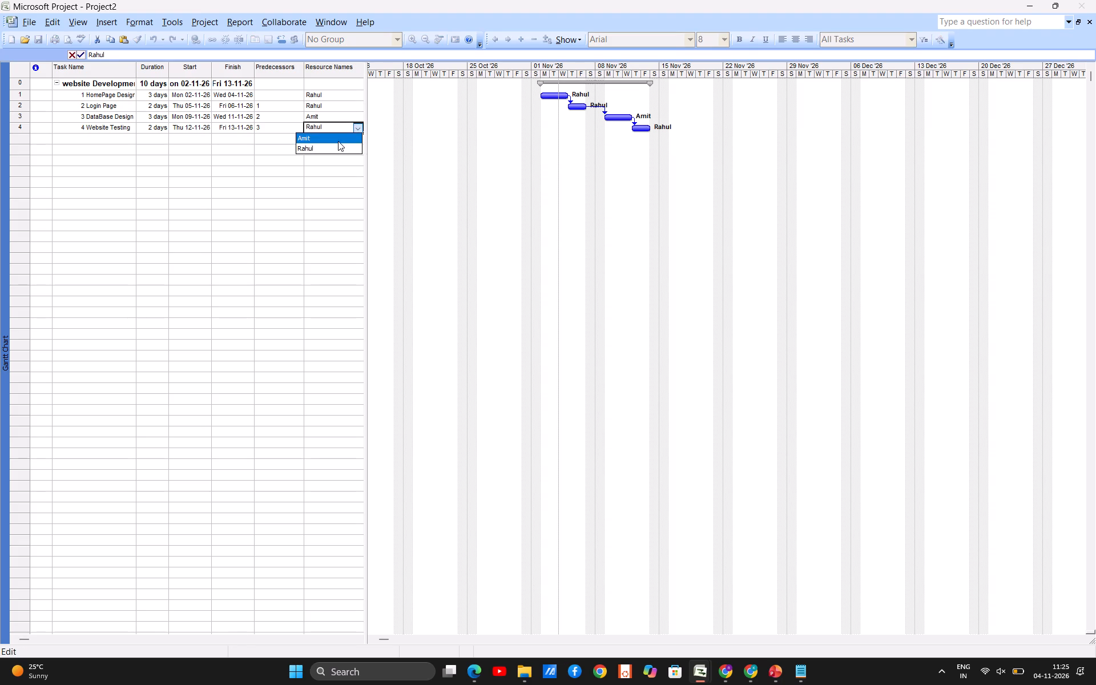
{"action": "left_click", "coordinate": [338, 141]}
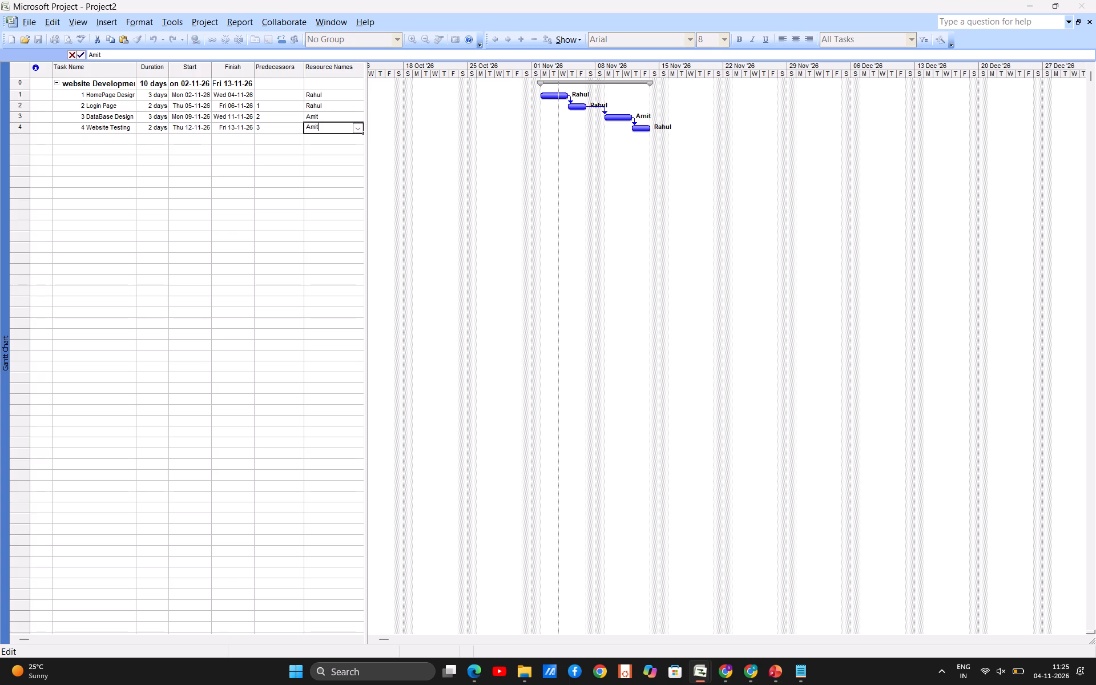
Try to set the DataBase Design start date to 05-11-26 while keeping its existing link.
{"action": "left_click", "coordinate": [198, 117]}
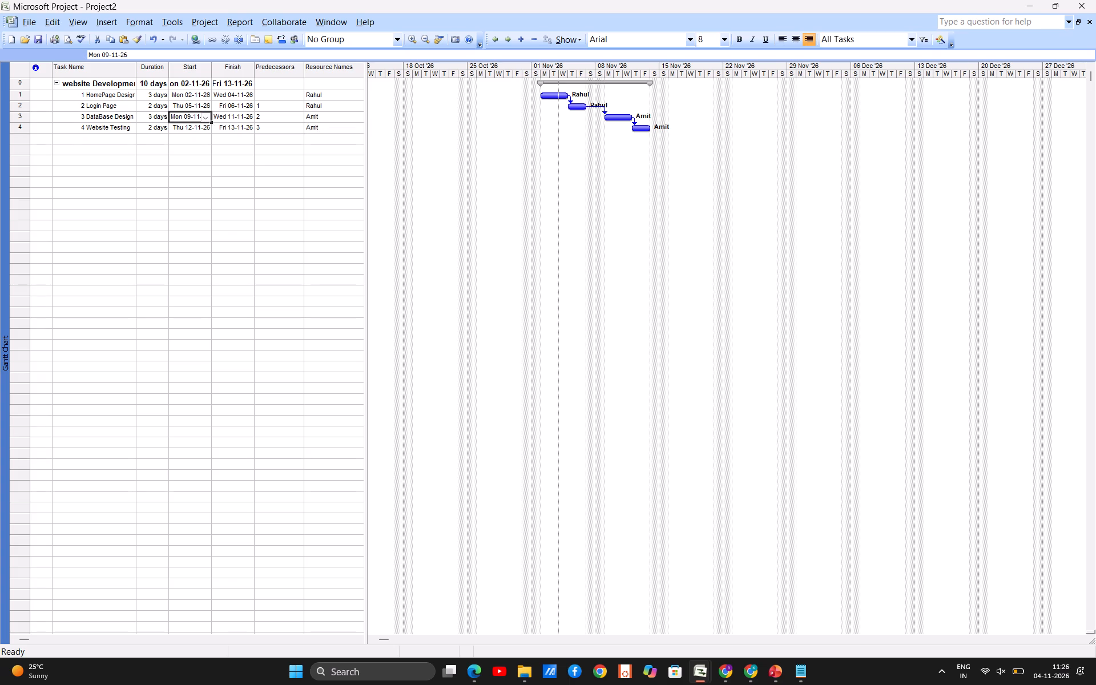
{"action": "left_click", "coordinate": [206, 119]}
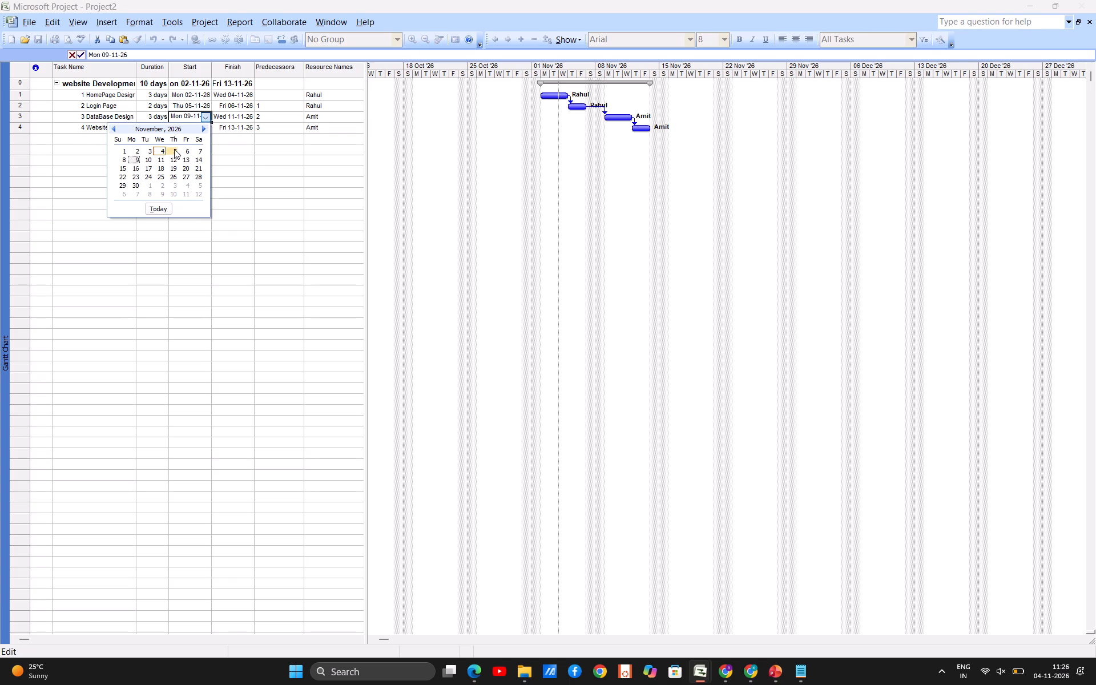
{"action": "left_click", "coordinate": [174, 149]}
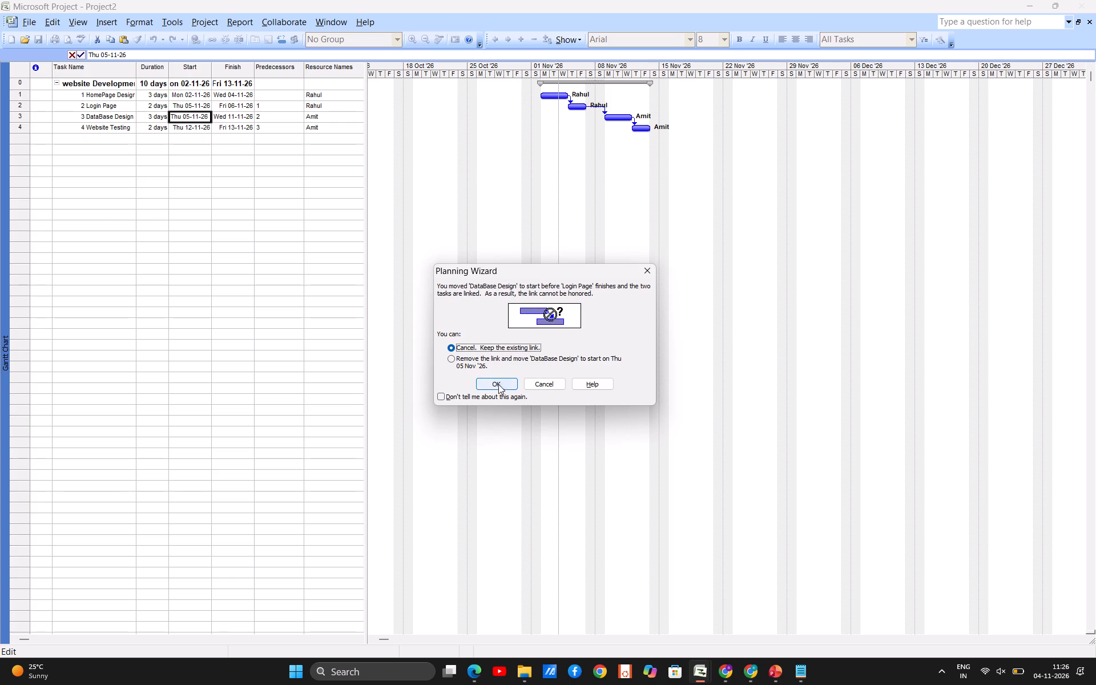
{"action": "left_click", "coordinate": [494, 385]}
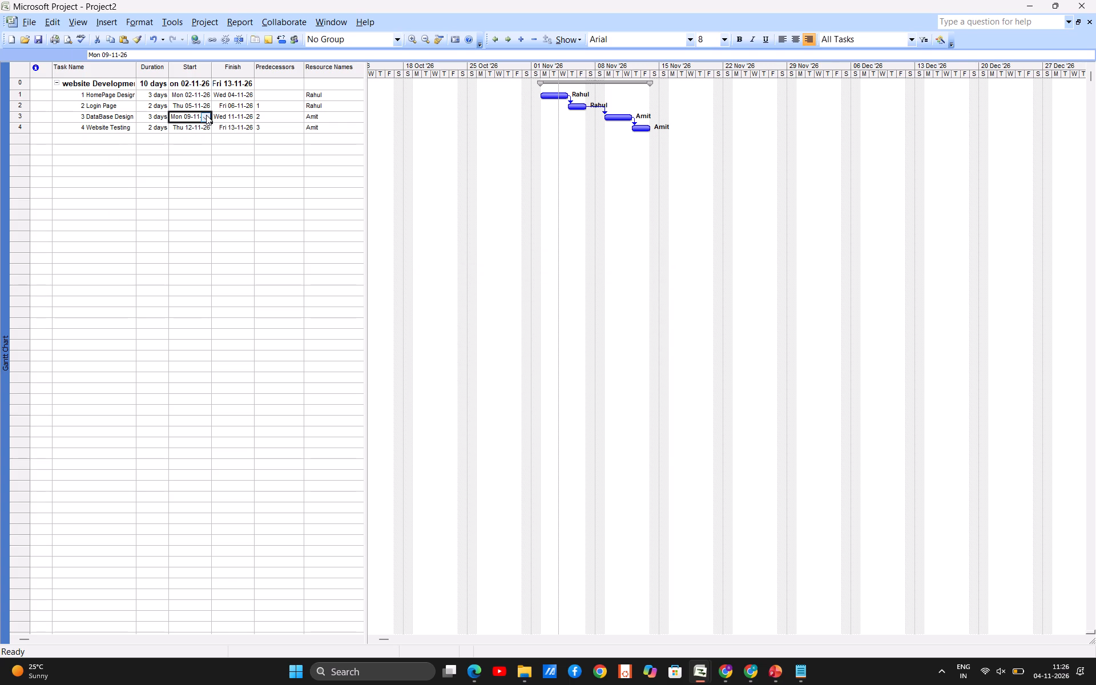
Set the DataBase Design start date to 06-11-26, removing its link to Login Page.
{"action": "left_click_drag", "start_coordinate": [206, 115], "coordinate": [155, 151]}
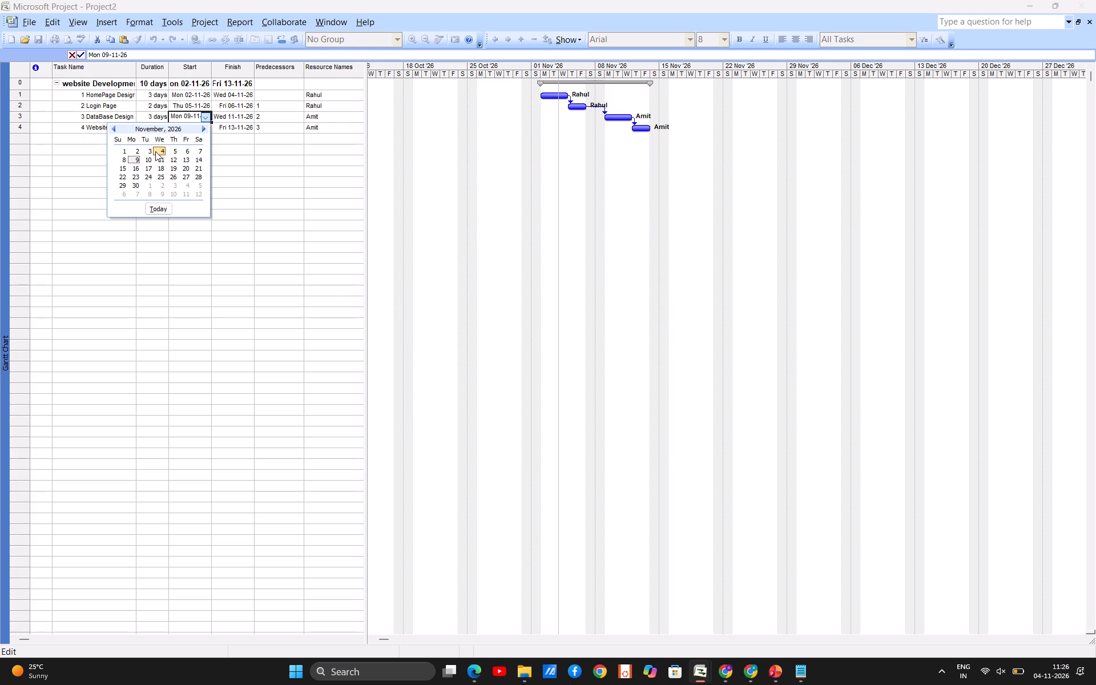
{"action": "left_click_drag", "start_coordinate": [155, 151], "coordinate": [179, 152]}
{"action": "left_click", "coordinate": [179, 152]}
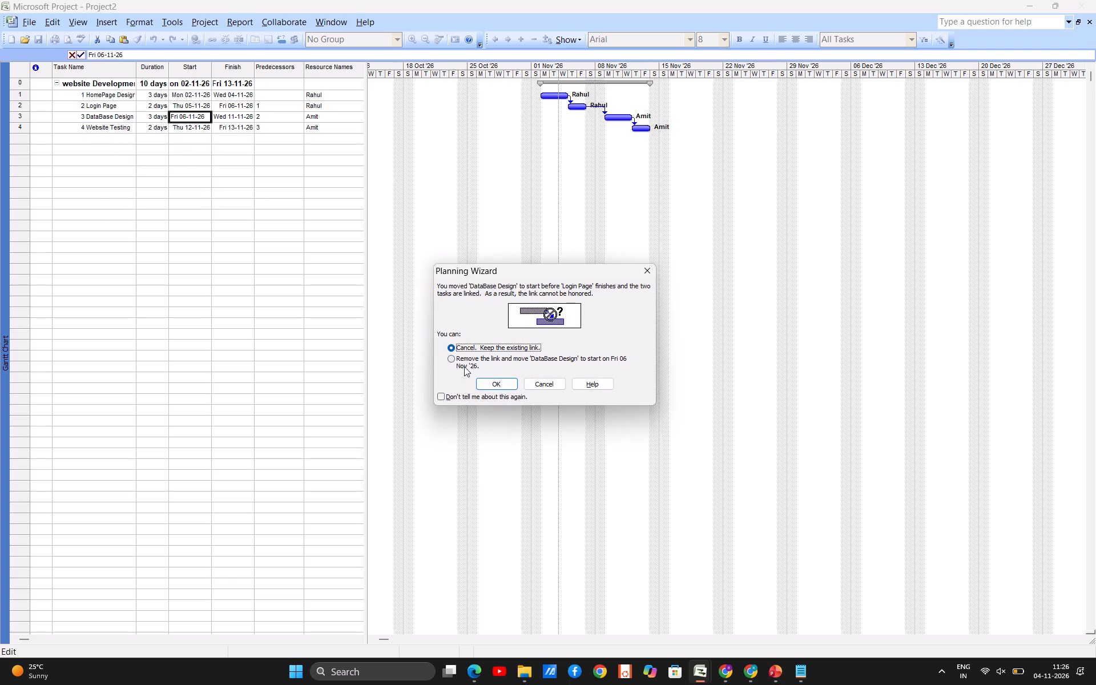
{"action": "left_click", "coordinate": [451, 358]}
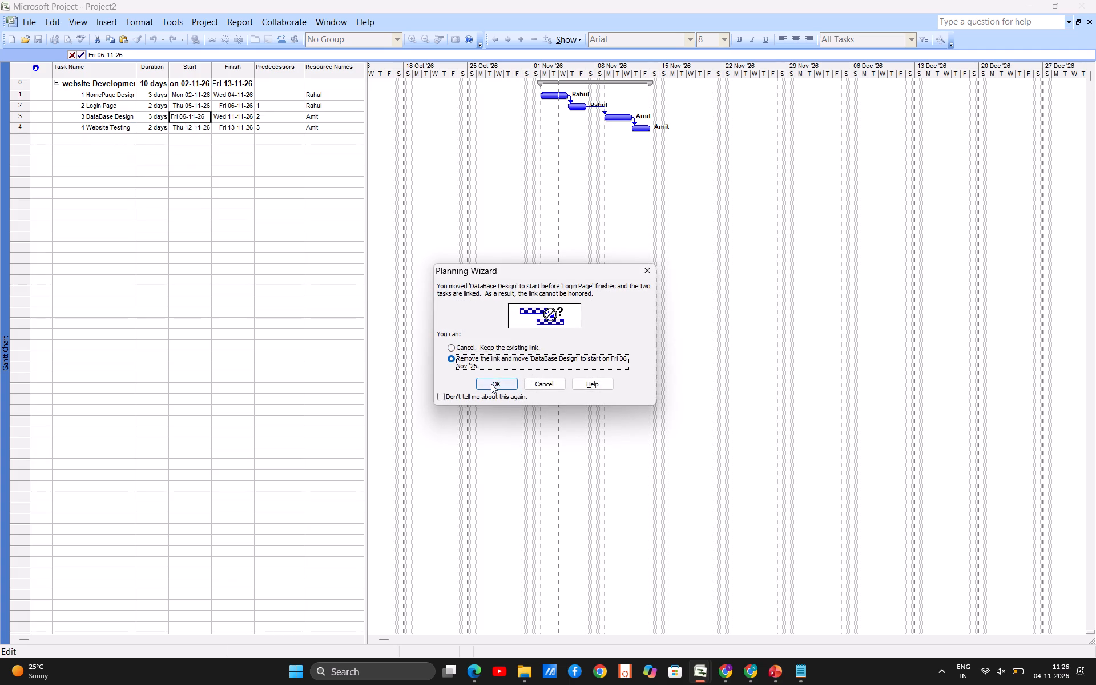
{"action": "left_click", "coordinate": [491, 384]}
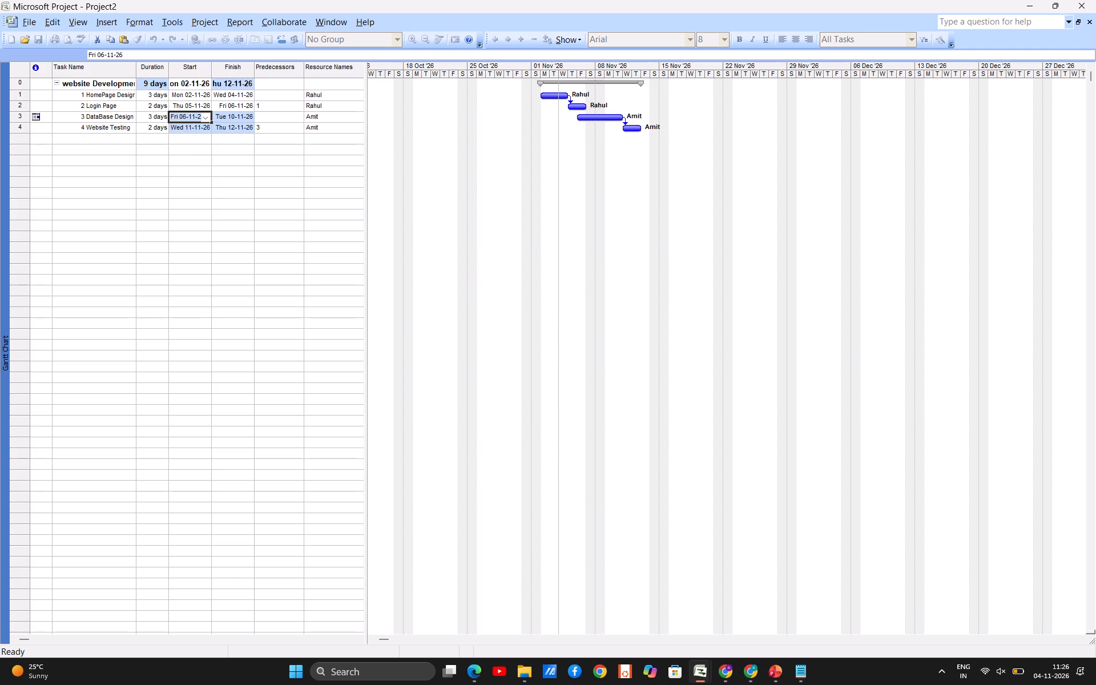
Set the Login Page start date to 02-11-26, removing its link to HomePage Design.
{"action": "left_click", "coordinate": [207, 117]}
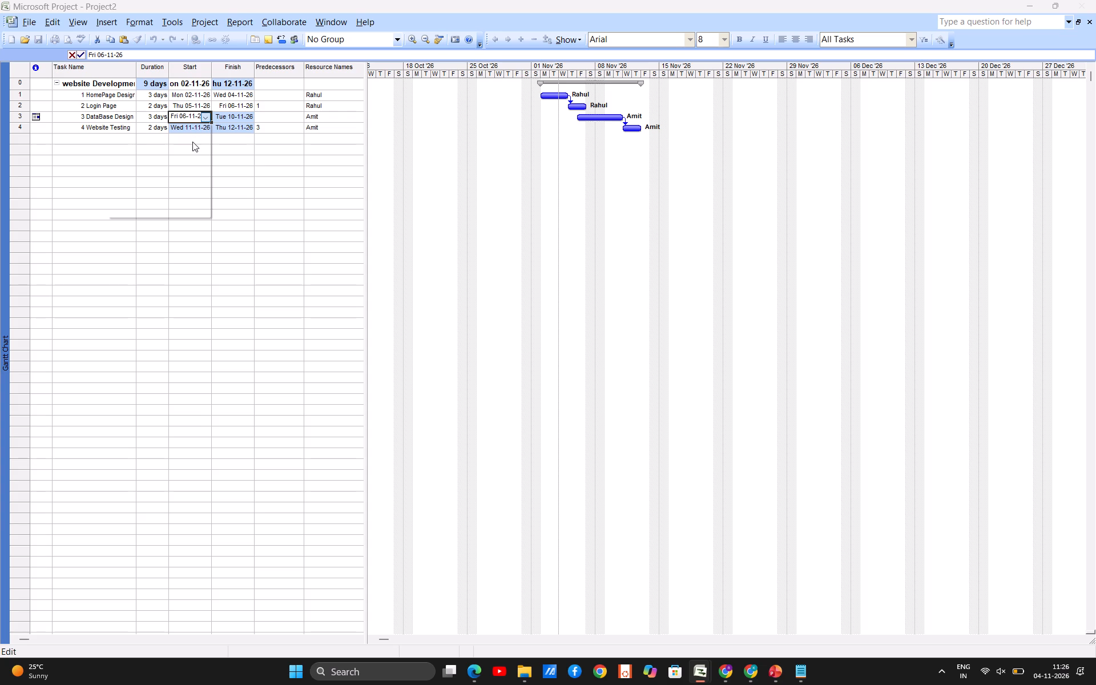
{"action": "left_click", "coordinate": [191, 105]}
{"action": "left_click", "coordinate": [207, 108]}
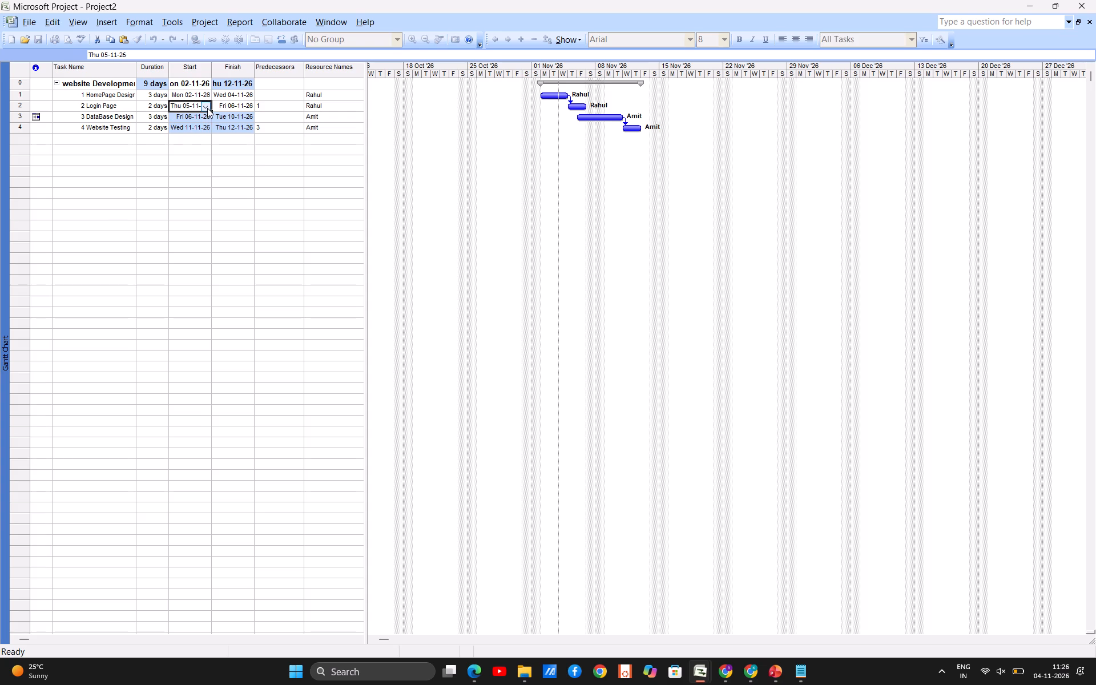
{"action": "left_click", "coordinate": [209, 108]}
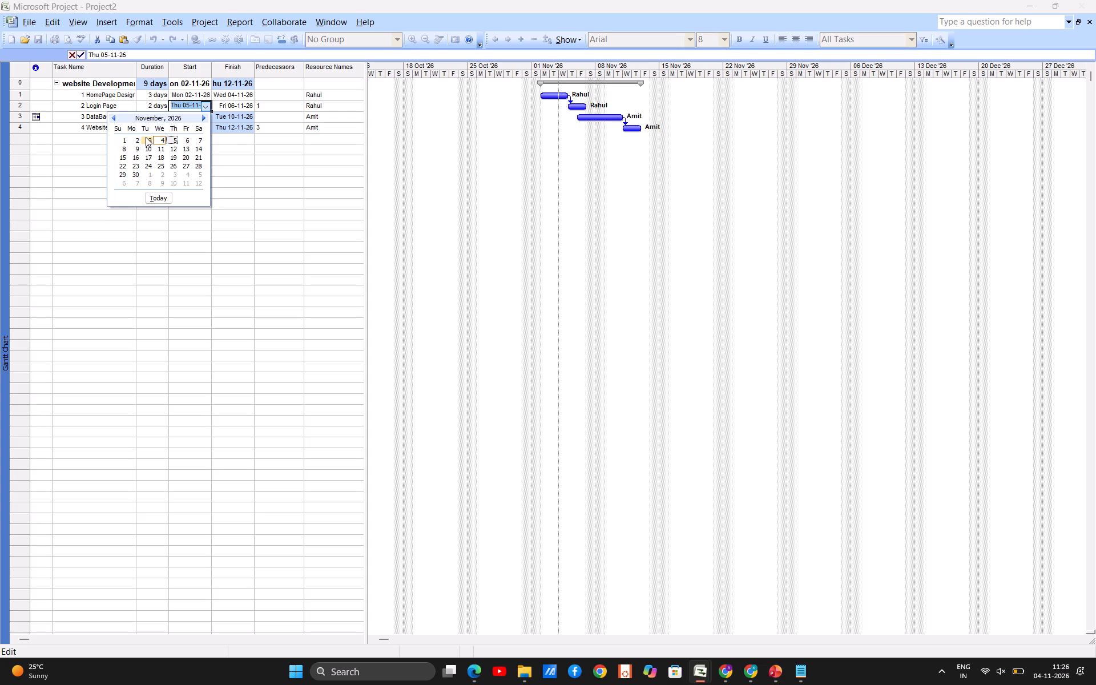
{"action": "left_click_drag", "start_coordinate": [142, 139], "coordinate": [137, 140]}
{"action": "left_click", "coordinate": [137, 140]}
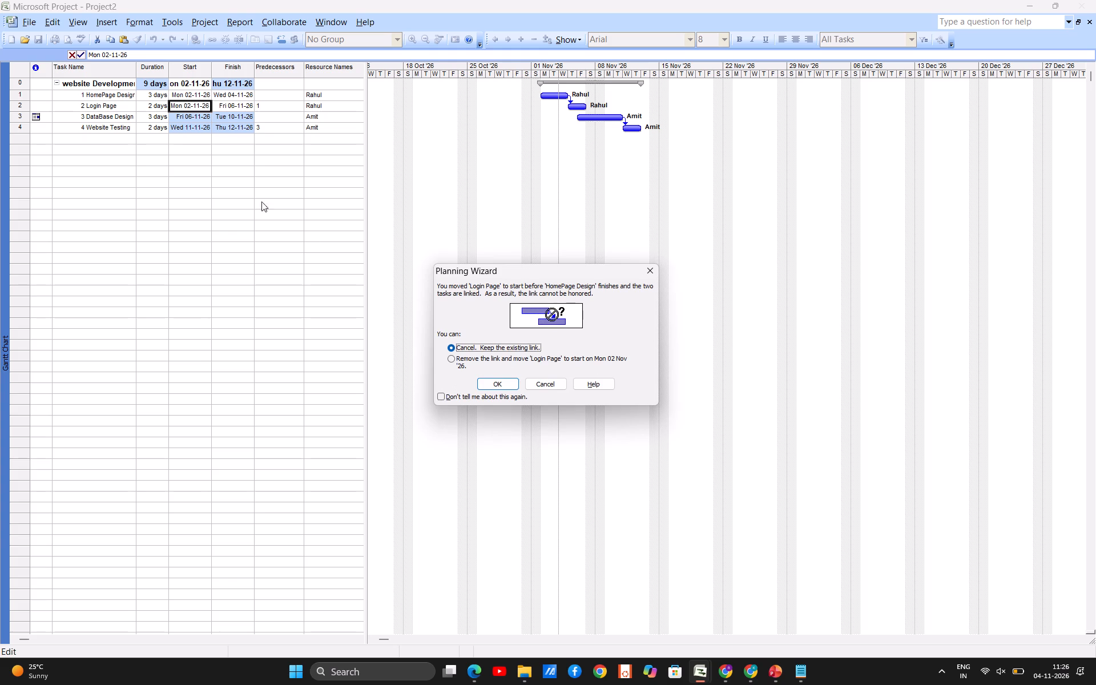
{"action": "left_click", "coordinate": [455, 361]}
{"action": "left_click", "coordinate": [489, 389]}
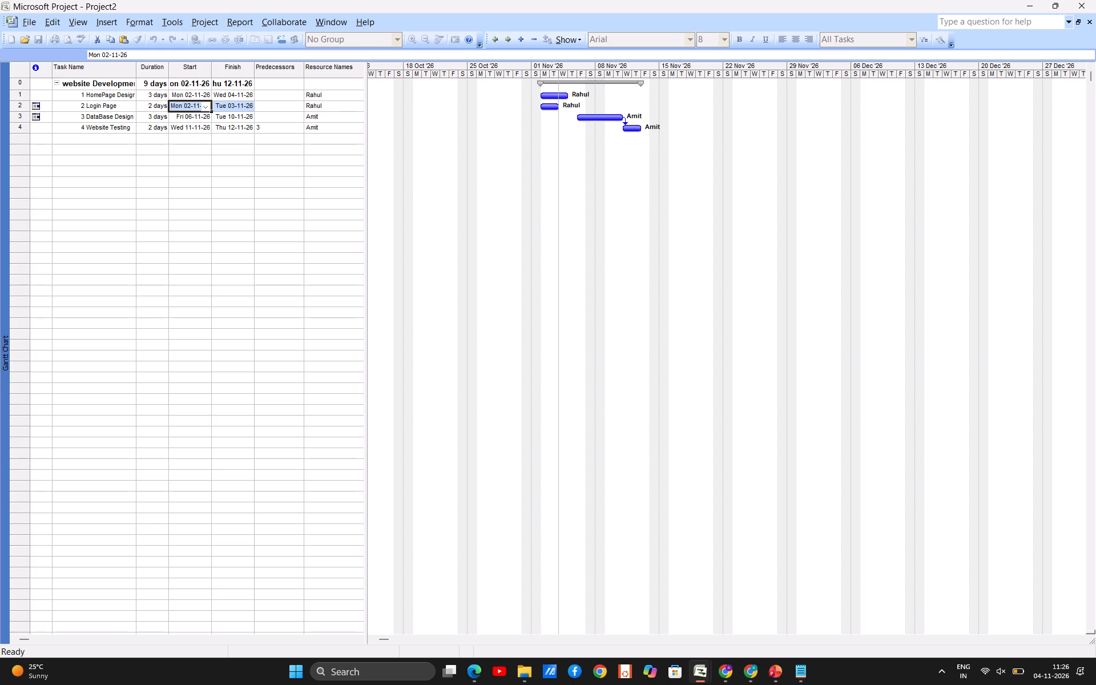
Set the DataBase Design start date to 05-11-26, linking it to follow HomePage Design.
{"action": "left_click", "coordinate": [190, 117]}
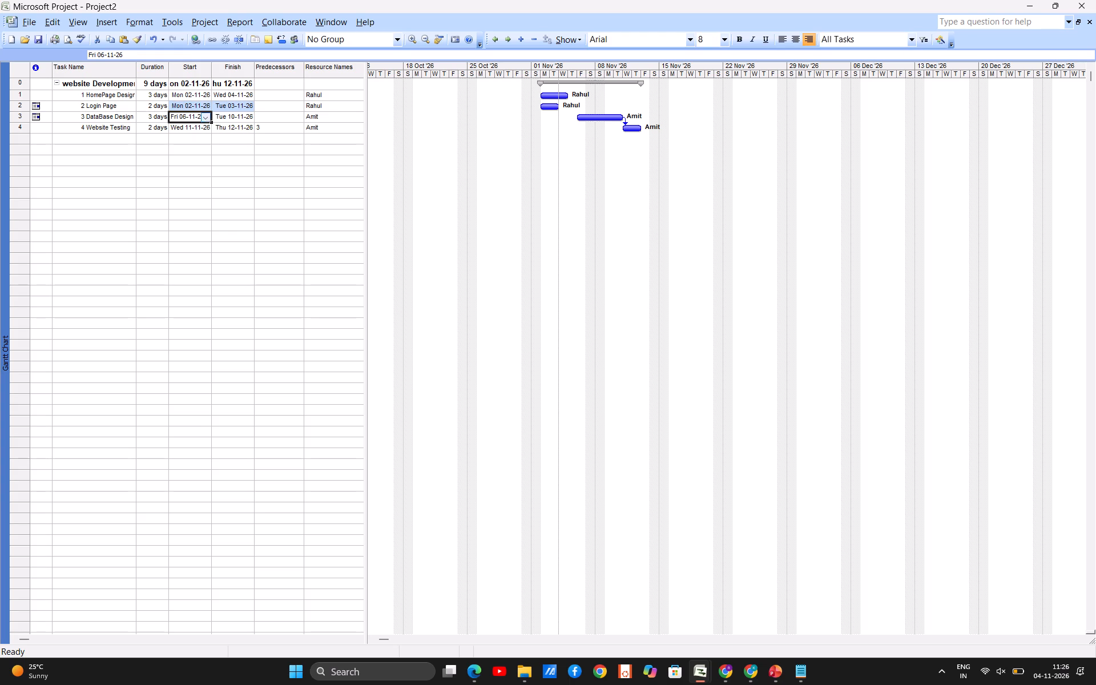
{"action": "left_click", "coordinate": [208, 115]}
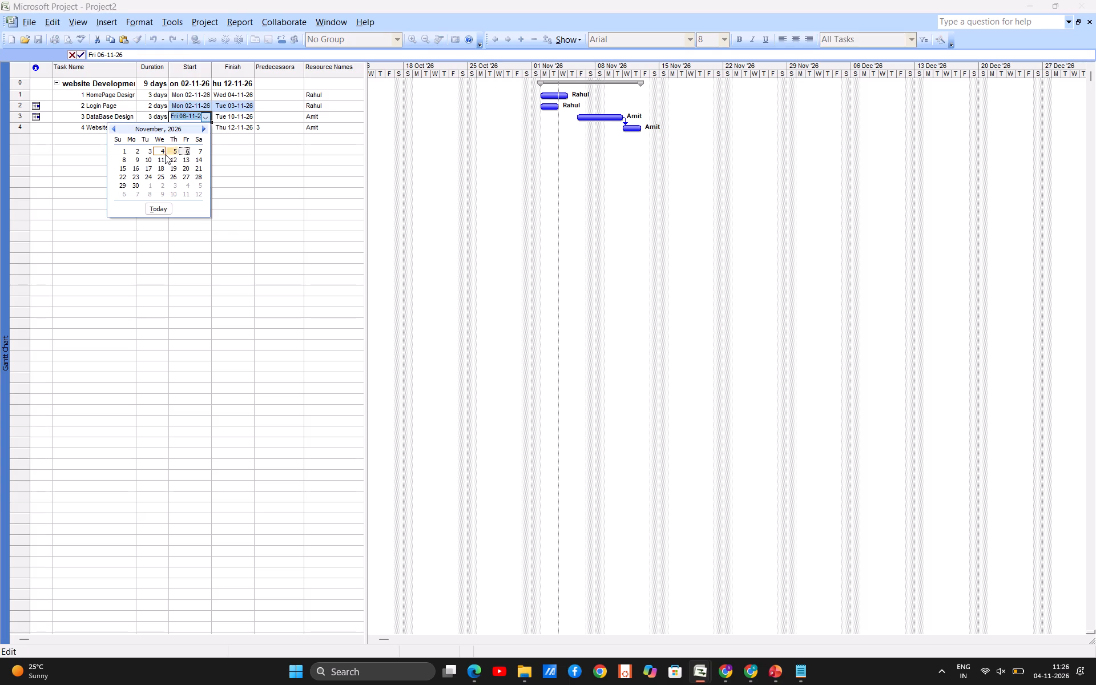
{"action": "left_click", "coordinate": [176, 154]}
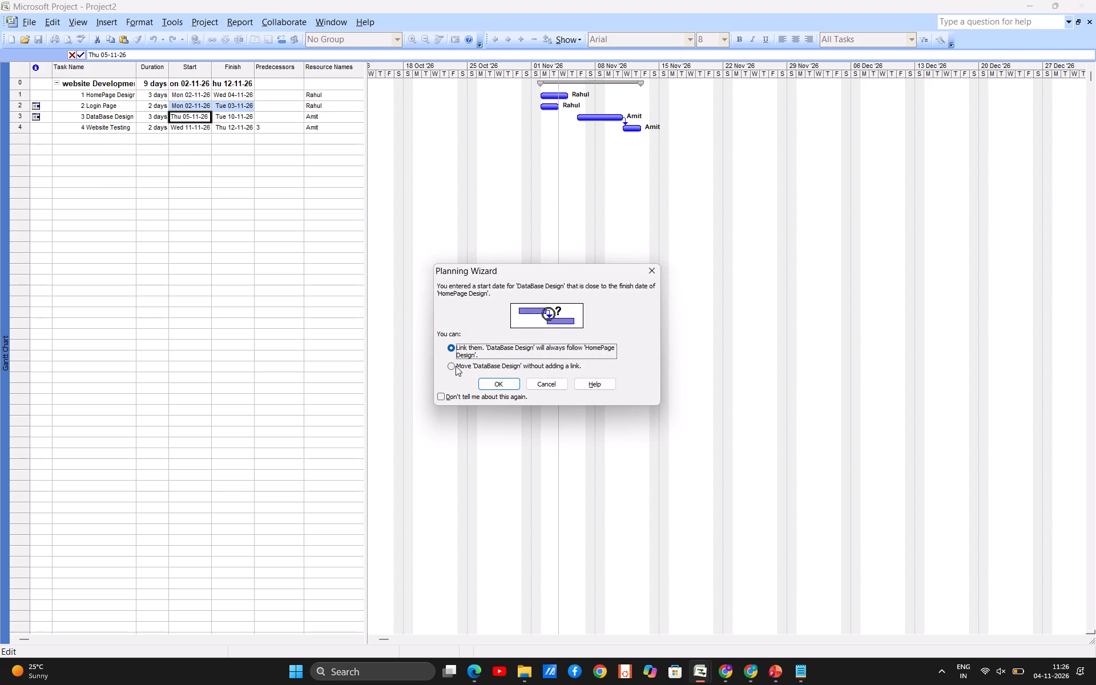
{"action": "left_click", "coordinate": [456, 366]}
{"action": "left_click", "coordinate": [453, 349]}
{"action": "left_click", "coordinate": [494, 385]}
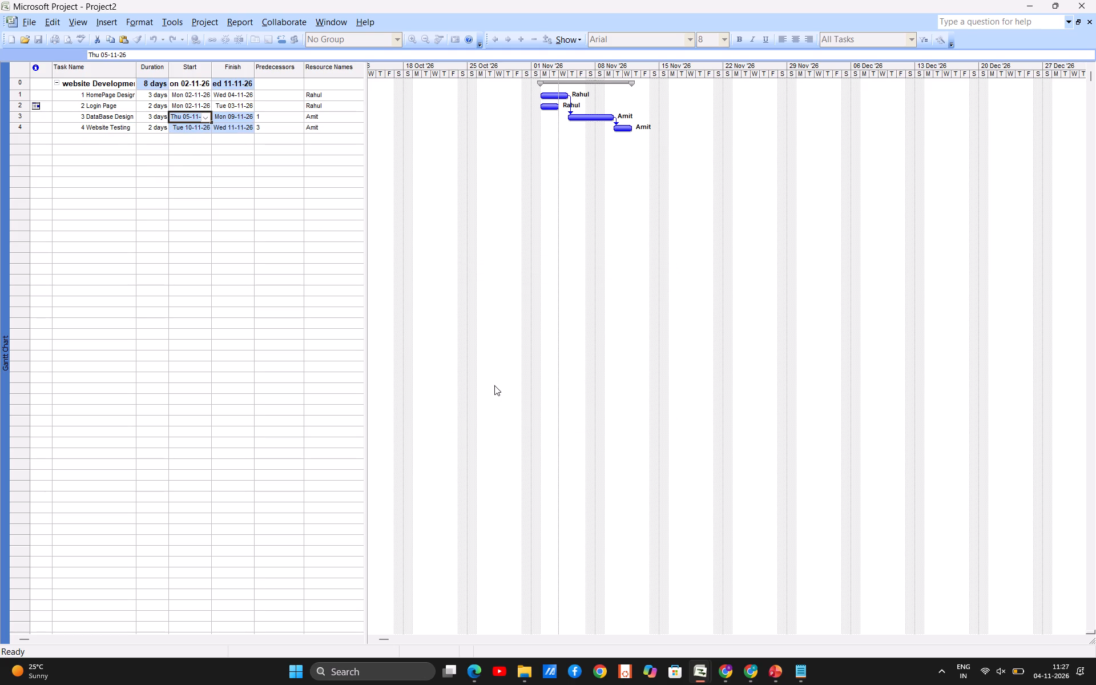
Set the Website Testing start date to 05-11-26, removing its link to DataBase Design.
{"action": "left_click", "coordinate": [194, 131]}
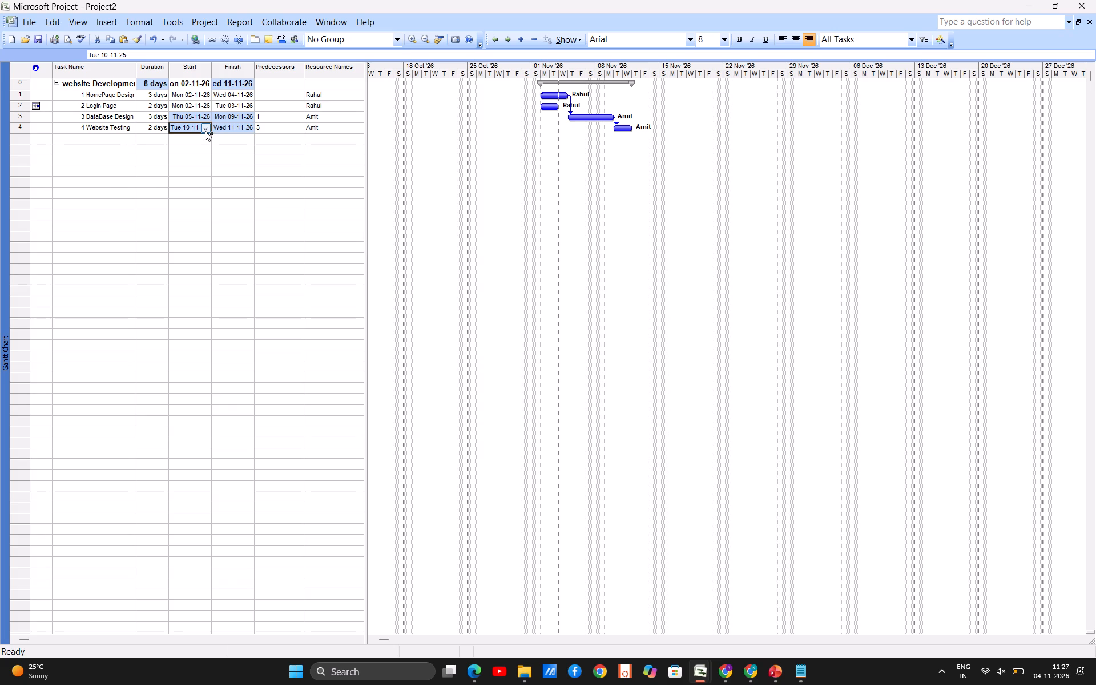
{"action": "left_click", "coordinate": [205, 131]}
{"action": "left_click", "coordinate": [174, 161]}
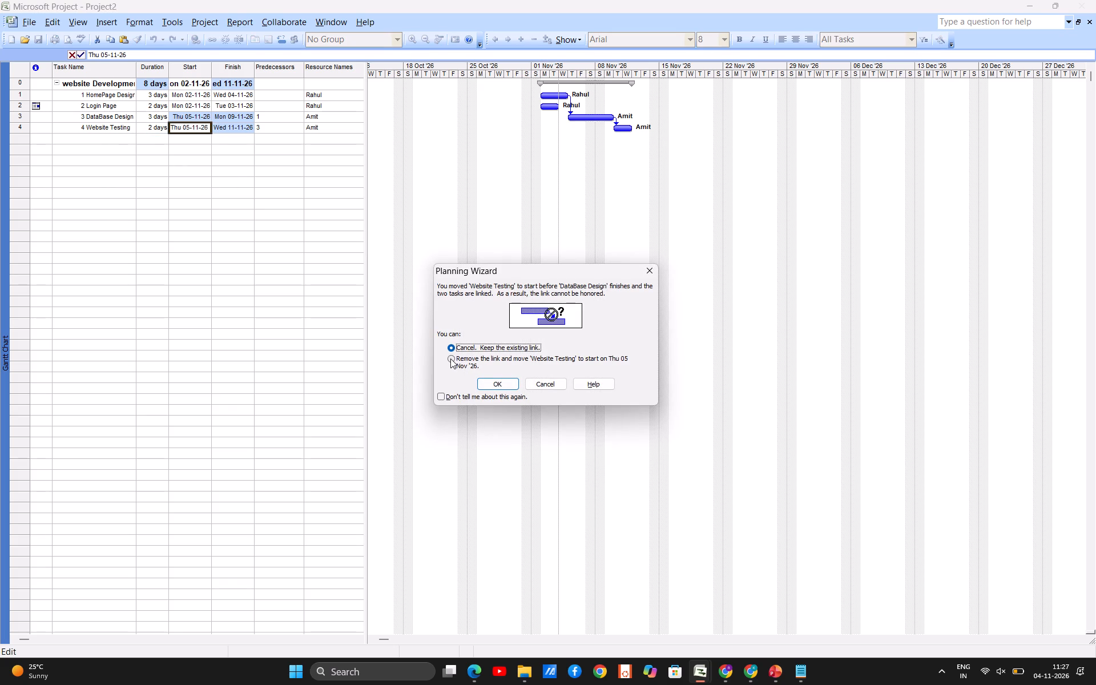
{"action": "left_click", "coordinate": [450, 358]}
{"action": "left_click", "coordinate": [485, 381]}
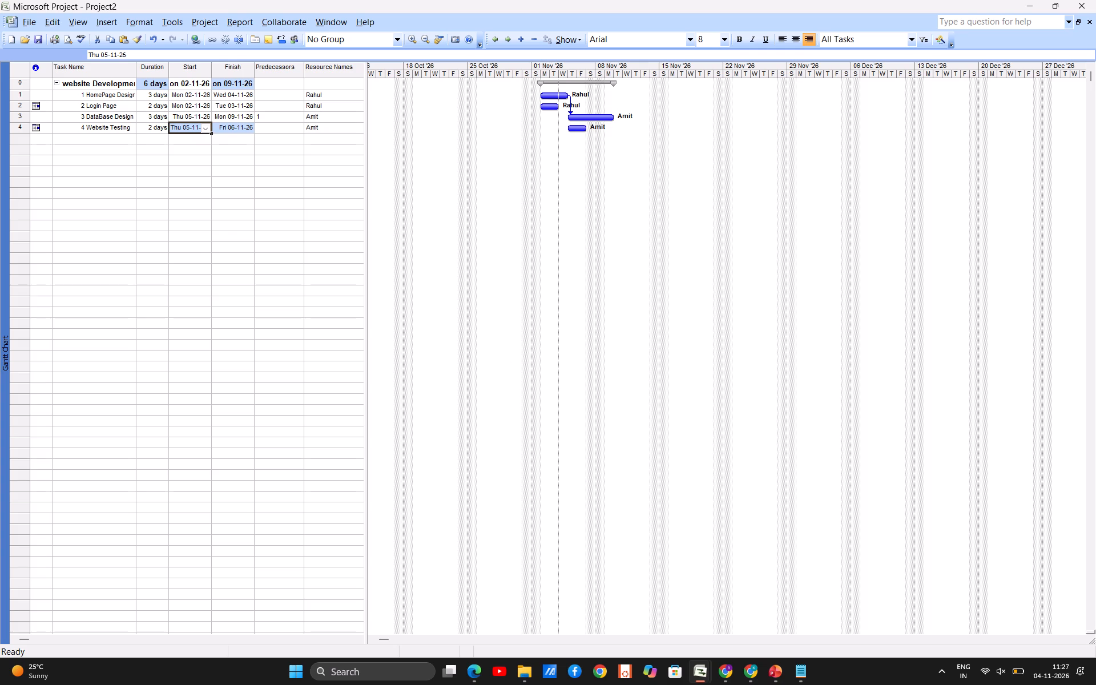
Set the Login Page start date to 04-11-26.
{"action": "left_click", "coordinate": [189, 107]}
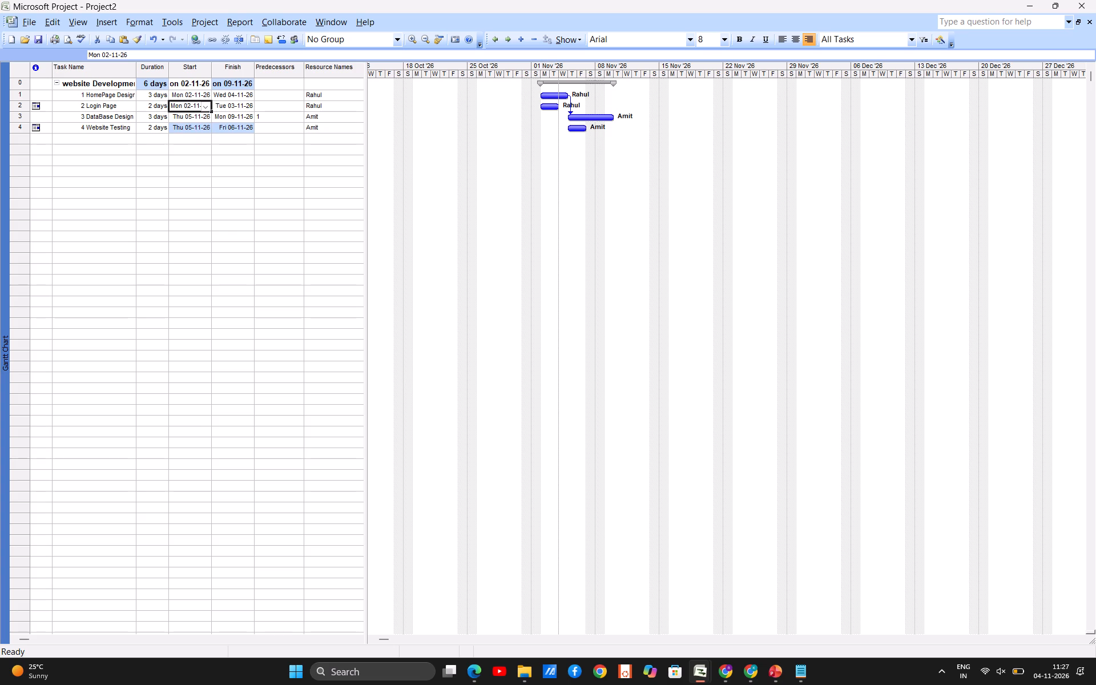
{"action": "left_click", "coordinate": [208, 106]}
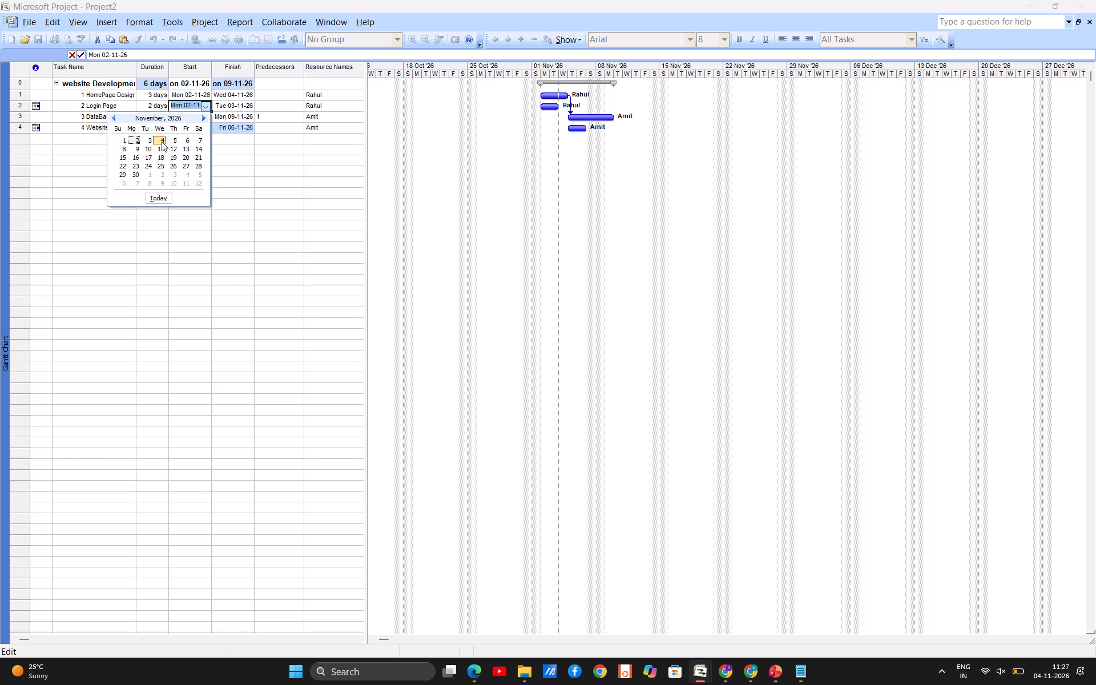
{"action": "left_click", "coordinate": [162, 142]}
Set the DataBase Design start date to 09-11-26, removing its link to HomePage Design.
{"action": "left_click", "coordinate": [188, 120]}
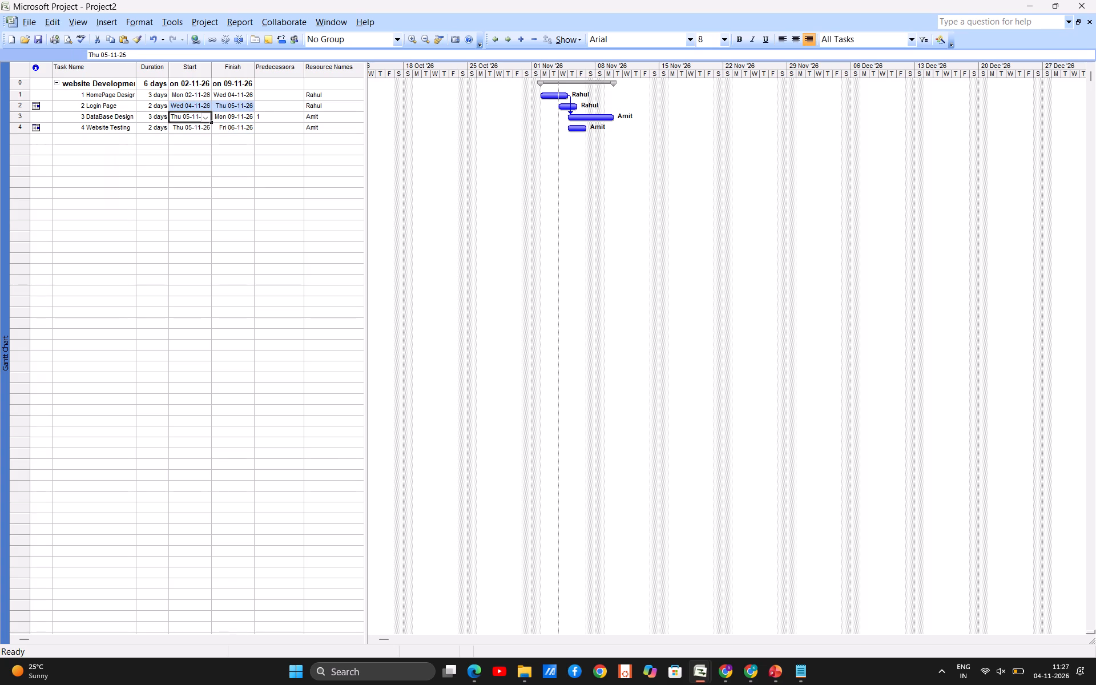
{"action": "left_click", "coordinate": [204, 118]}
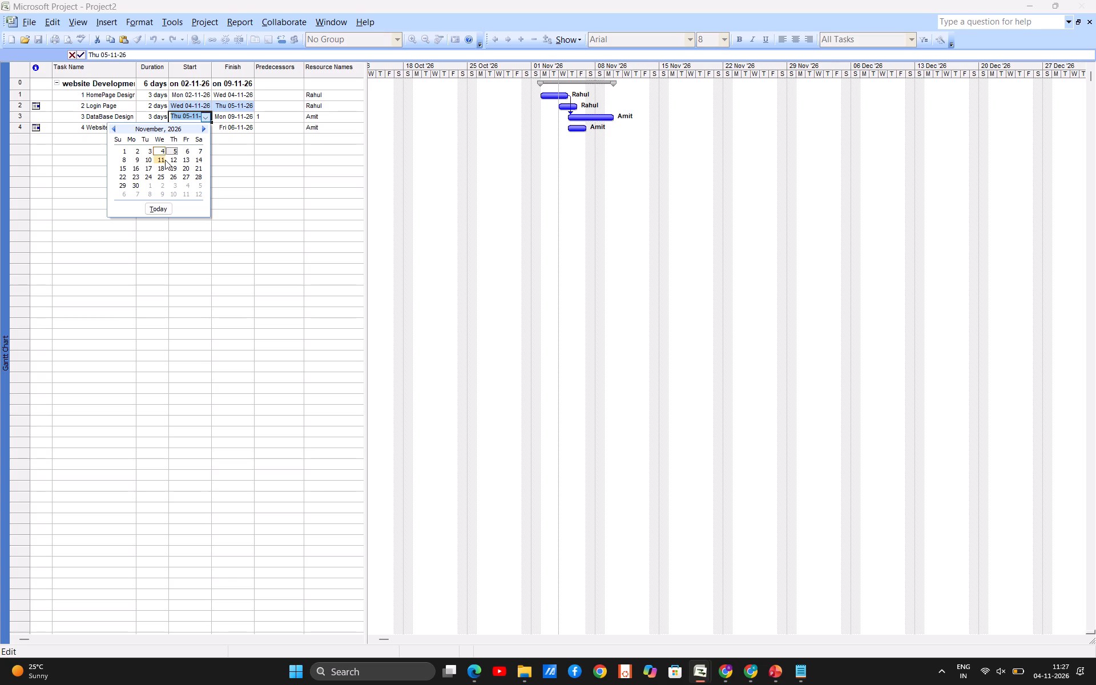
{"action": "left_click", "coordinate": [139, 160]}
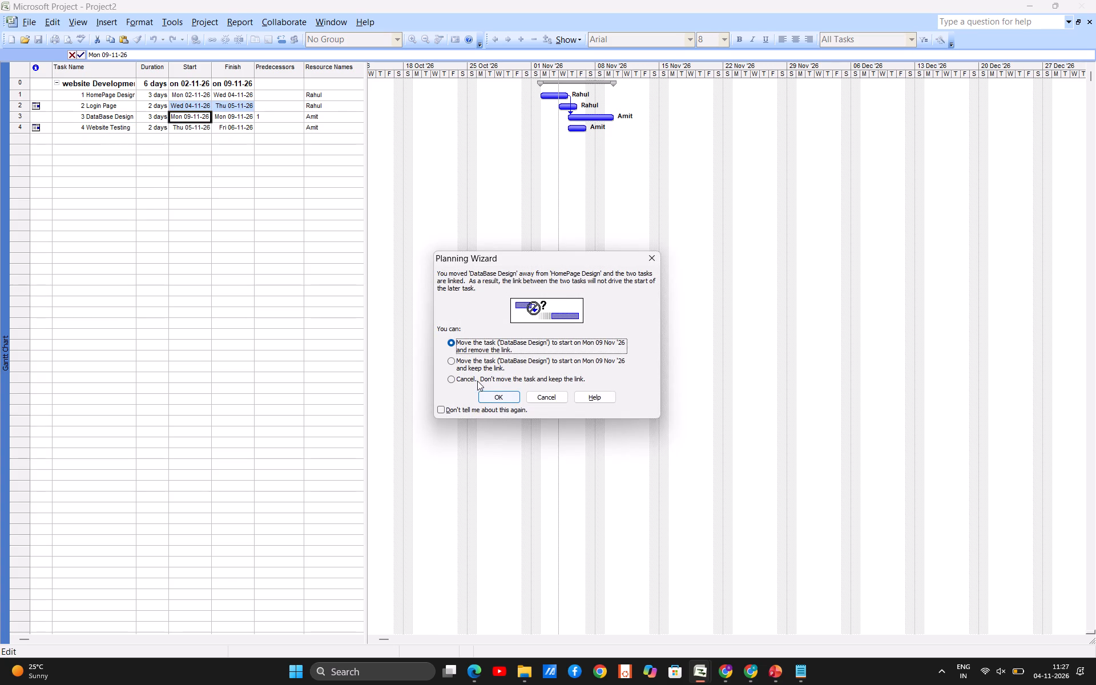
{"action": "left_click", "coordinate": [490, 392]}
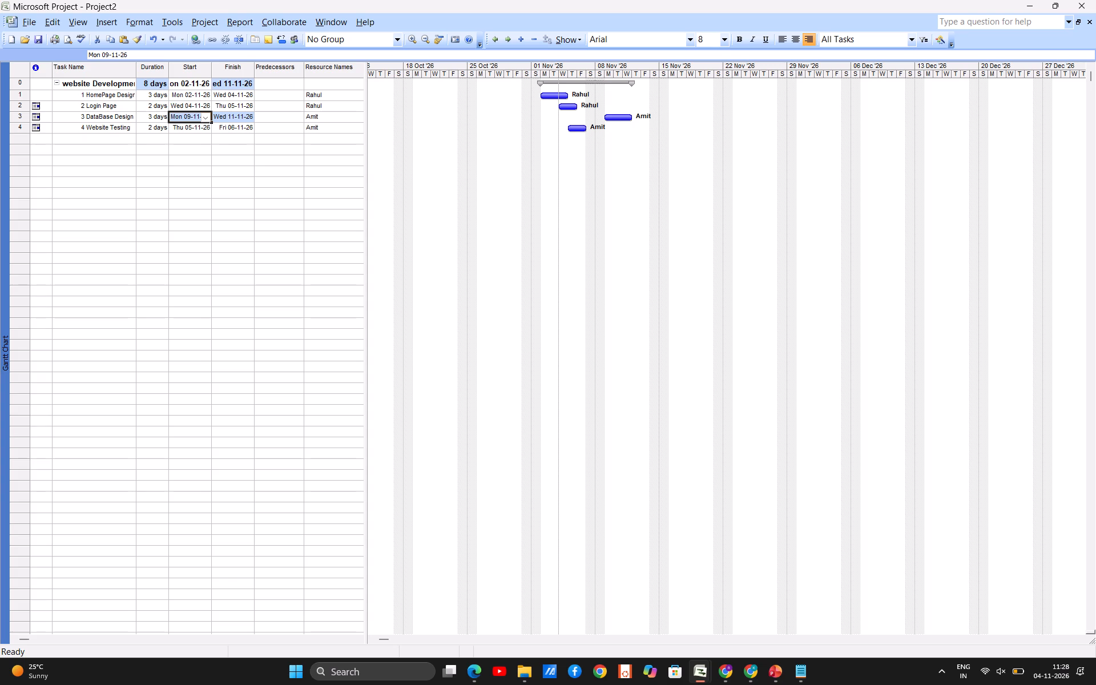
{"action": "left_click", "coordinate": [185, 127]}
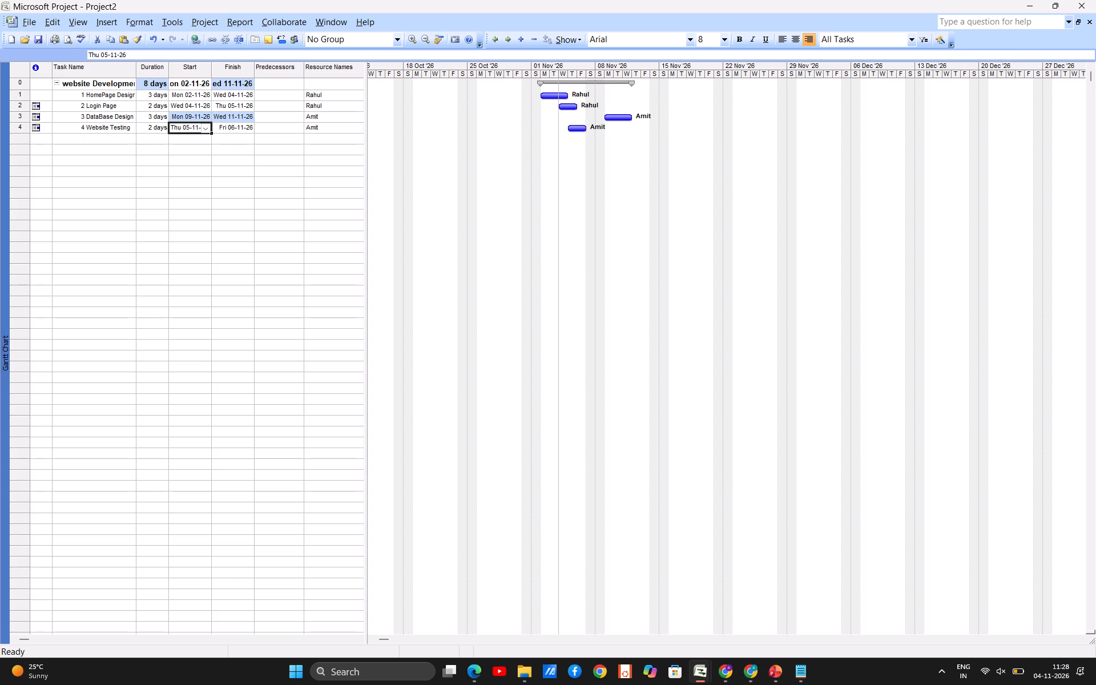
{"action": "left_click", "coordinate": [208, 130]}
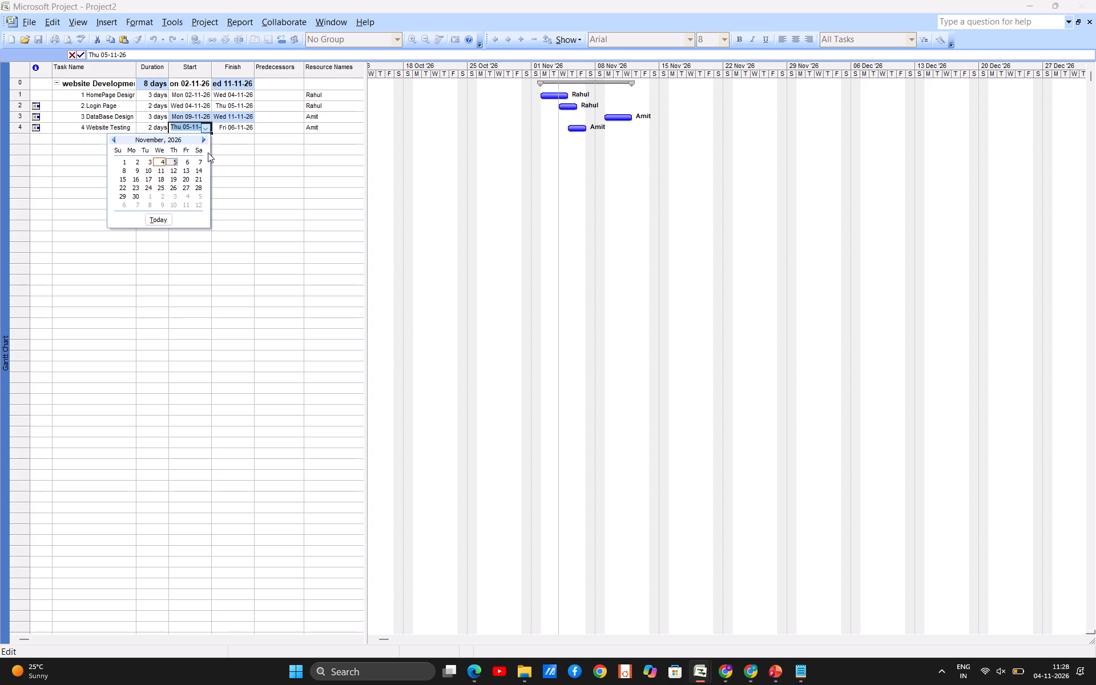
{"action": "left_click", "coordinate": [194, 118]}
Set the DataBase Design start date to 05-11-26, linking it to follow HomePage Design.
{"action": "left_click", "coordinate": [195, 114]}
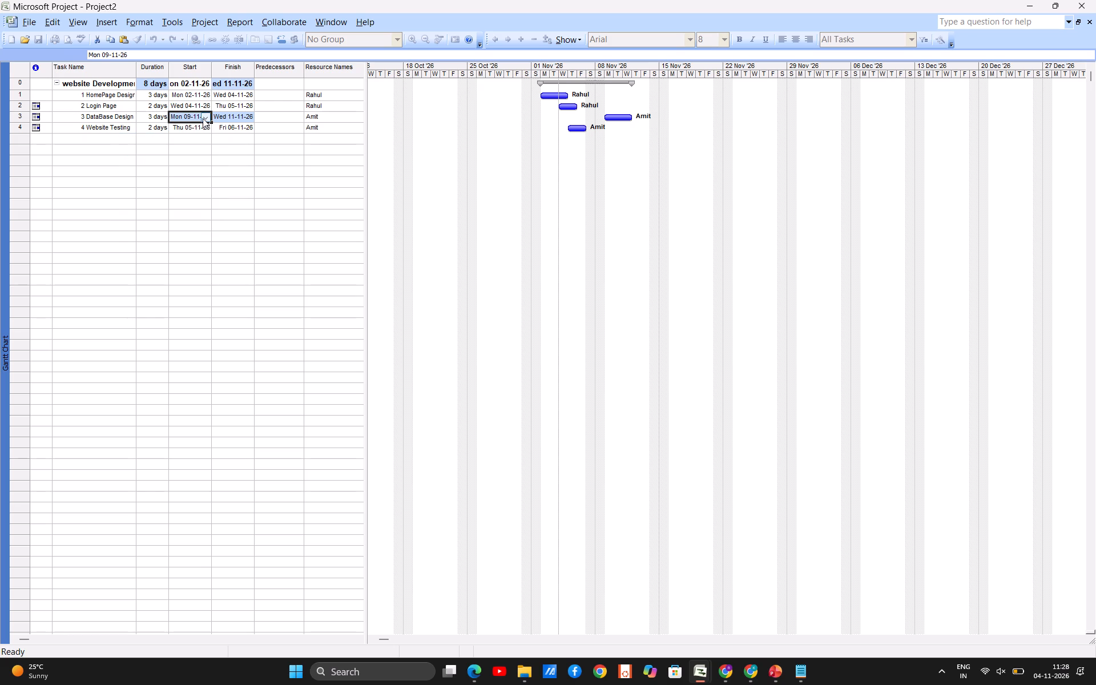
{"action": "left_click", "coordinate": [205, 118]}
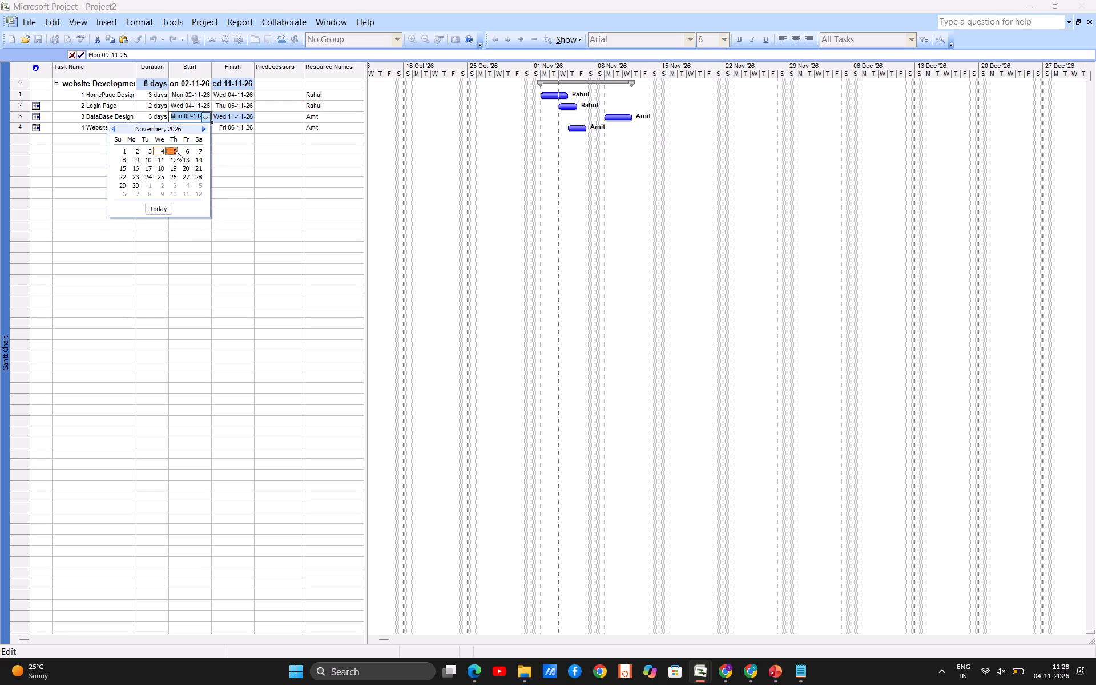
{"action": "left_click", "coordinate": [176, 151]}
{"action": "left_click", "coordinate": [486, 384]}
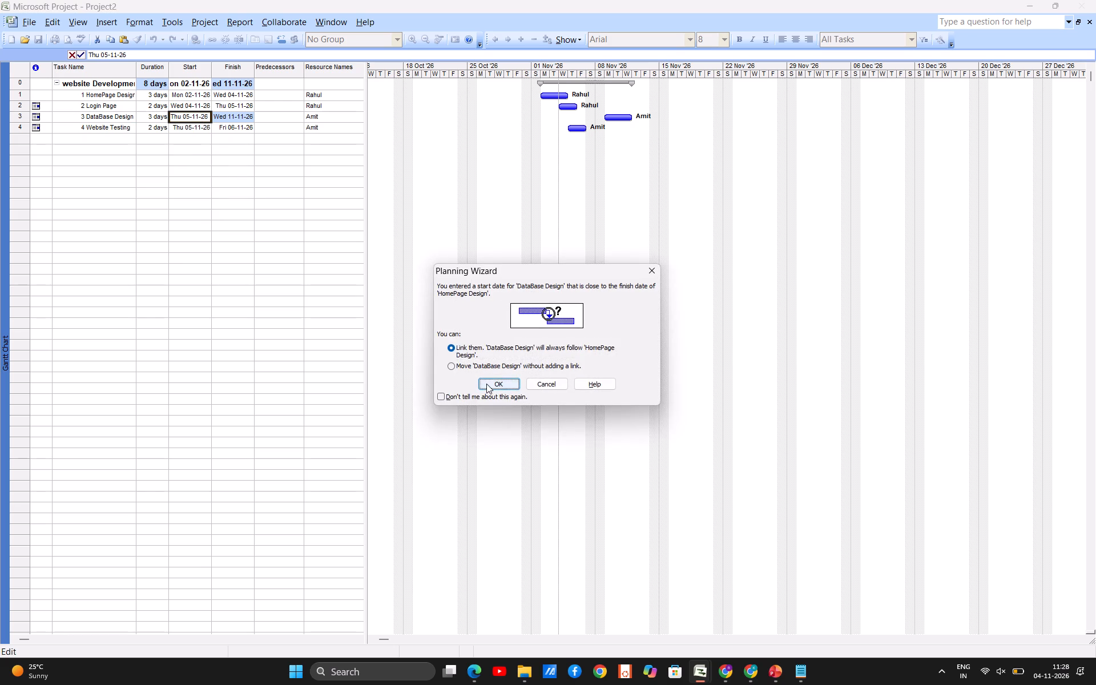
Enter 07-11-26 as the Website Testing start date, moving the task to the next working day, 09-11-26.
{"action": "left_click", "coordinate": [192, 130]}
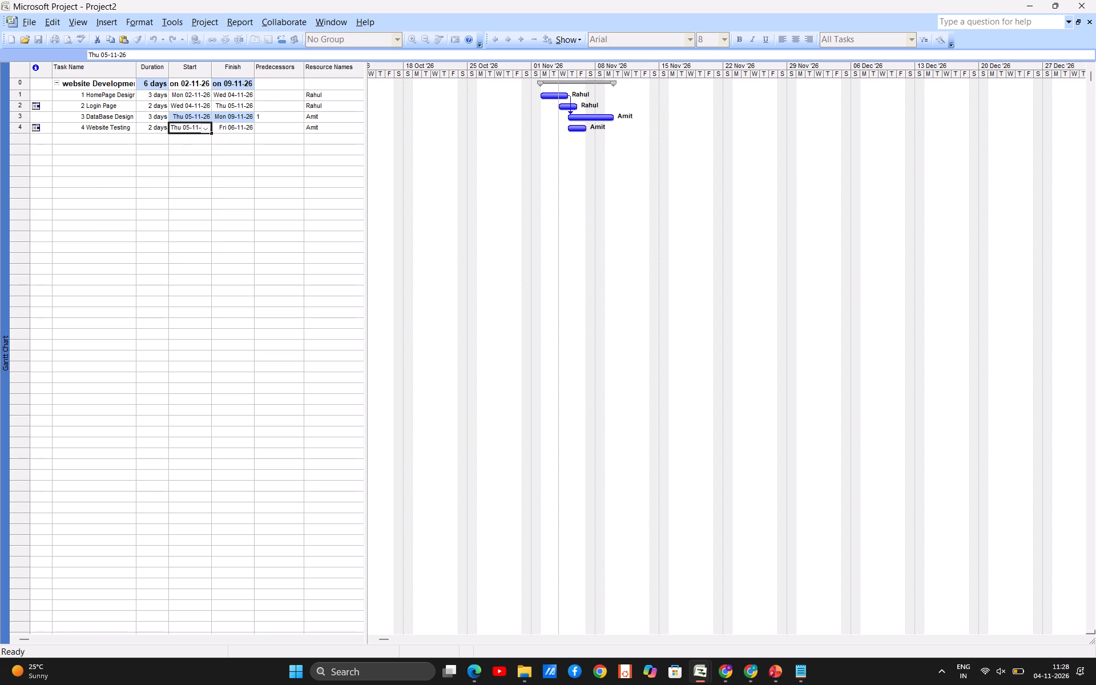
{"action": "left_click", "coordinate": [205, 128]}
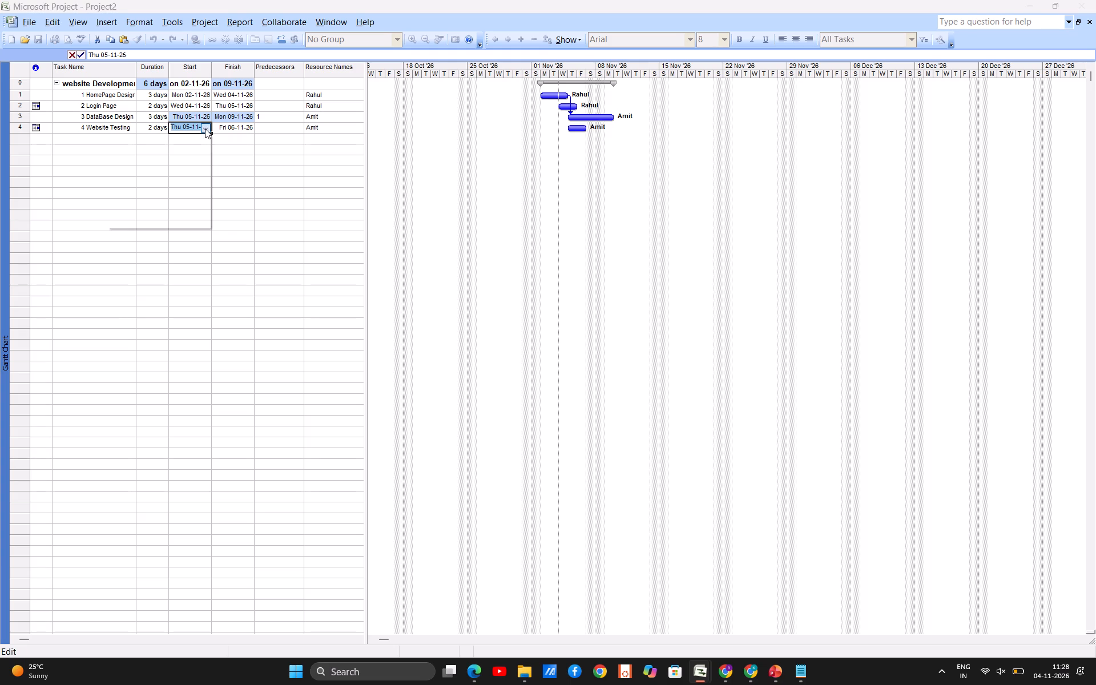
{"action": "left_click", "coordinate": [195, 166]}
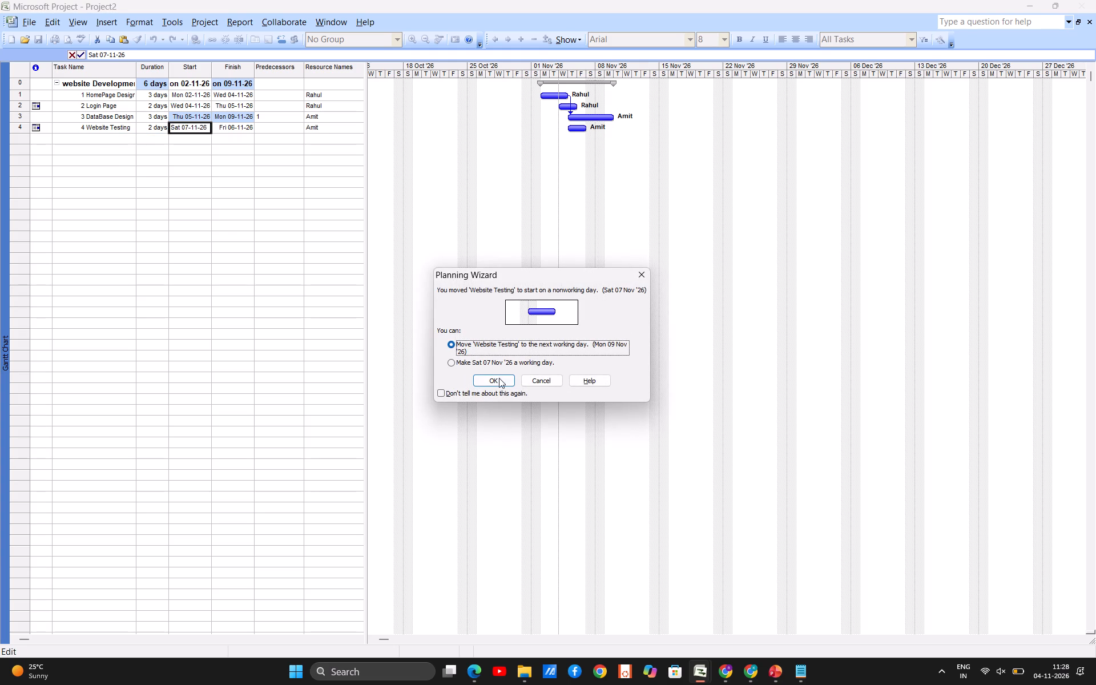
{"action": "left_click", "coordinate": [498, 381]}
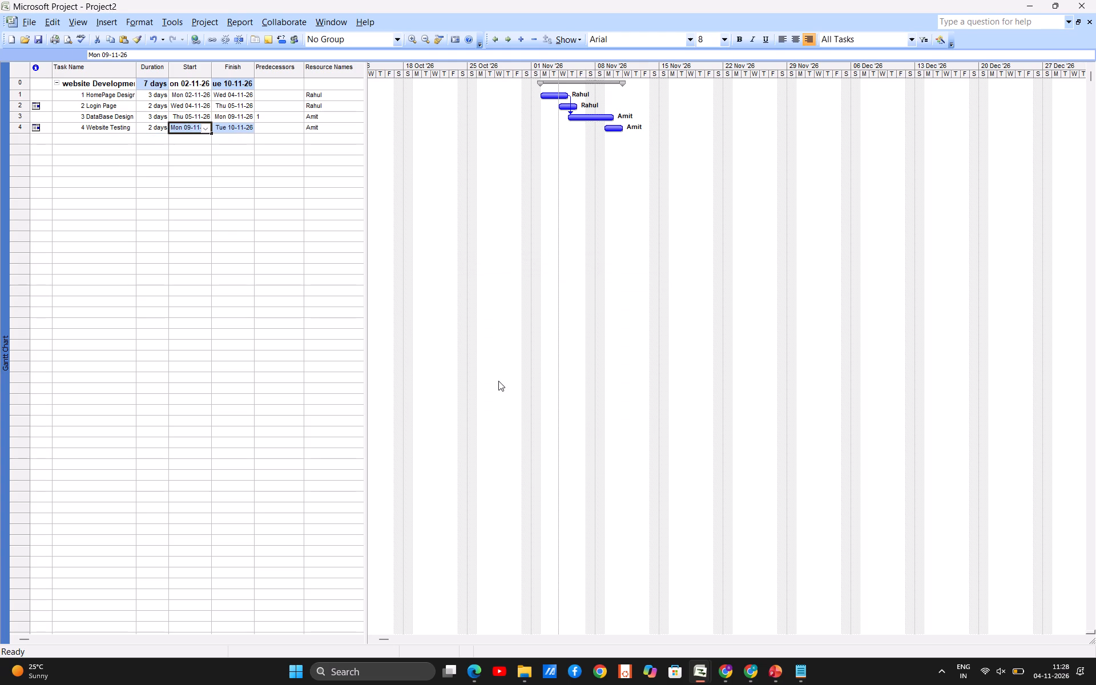
Set the Website Testing start date to 07-11-26 and make that Saturday a working day.
{"action": "left_click", "coordinate": [204, 131]}
{"action": "left_click", "coordinate": [202, 160]}
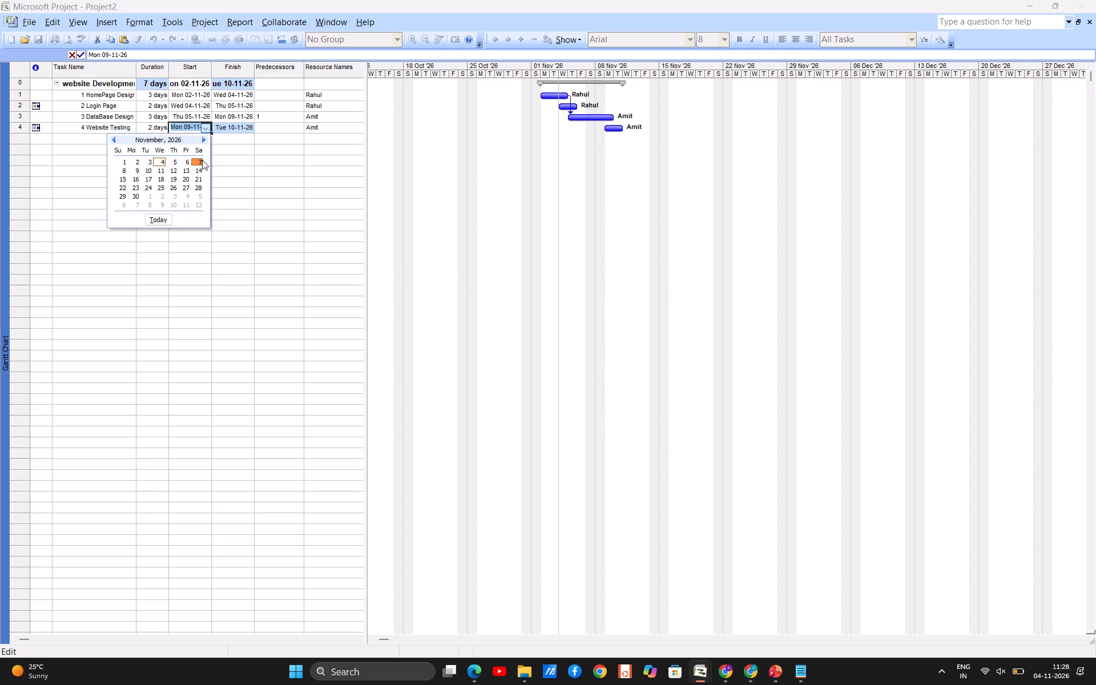
{"action": "left_click", "coordinate": [452, 361]}
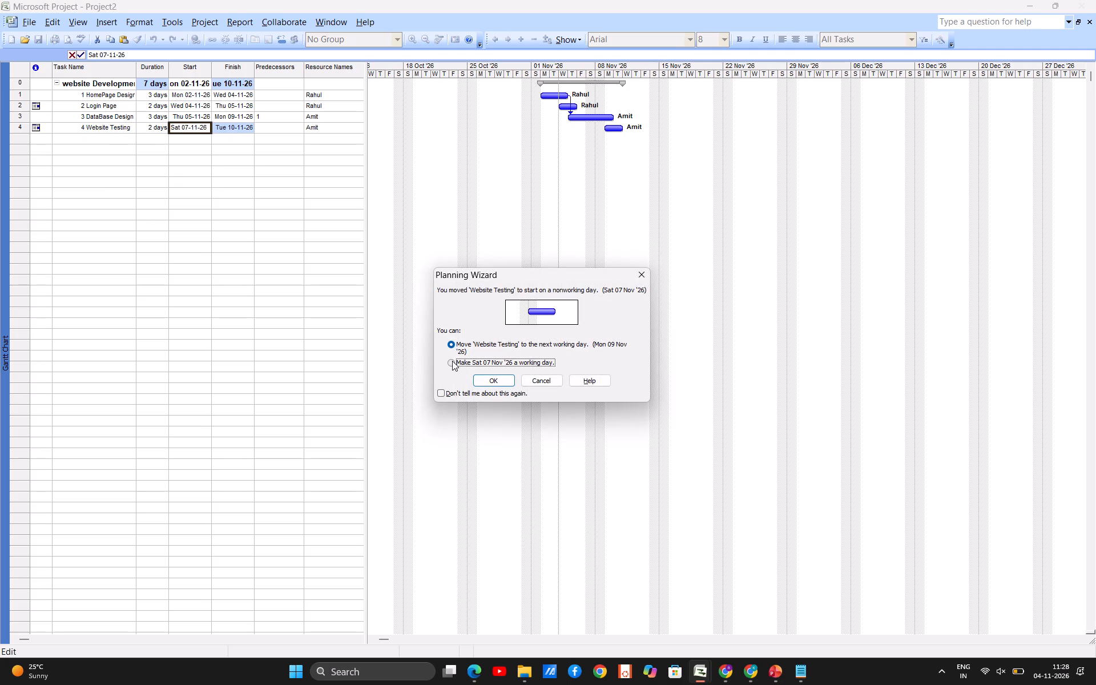
{"action": "left_click", "coordinate": [495, 380]}
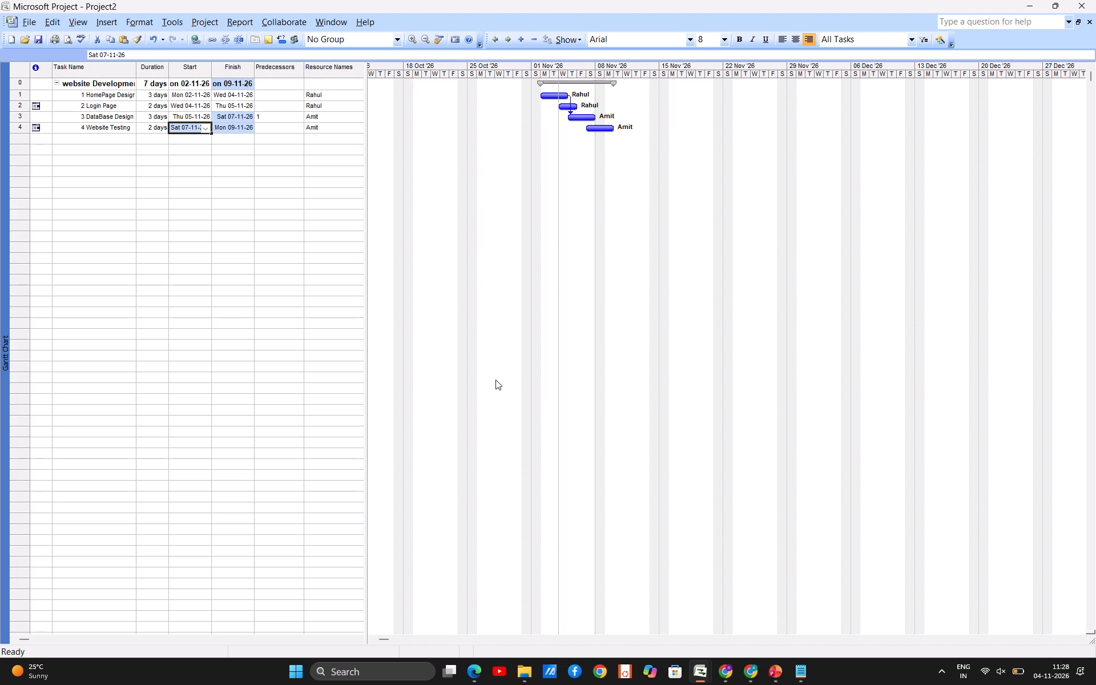
Check the resources for overallocation in the Resource Sheet view, and return to the Gantt Chart.
{"action": "left_click", "coordinate": [83, 22]}
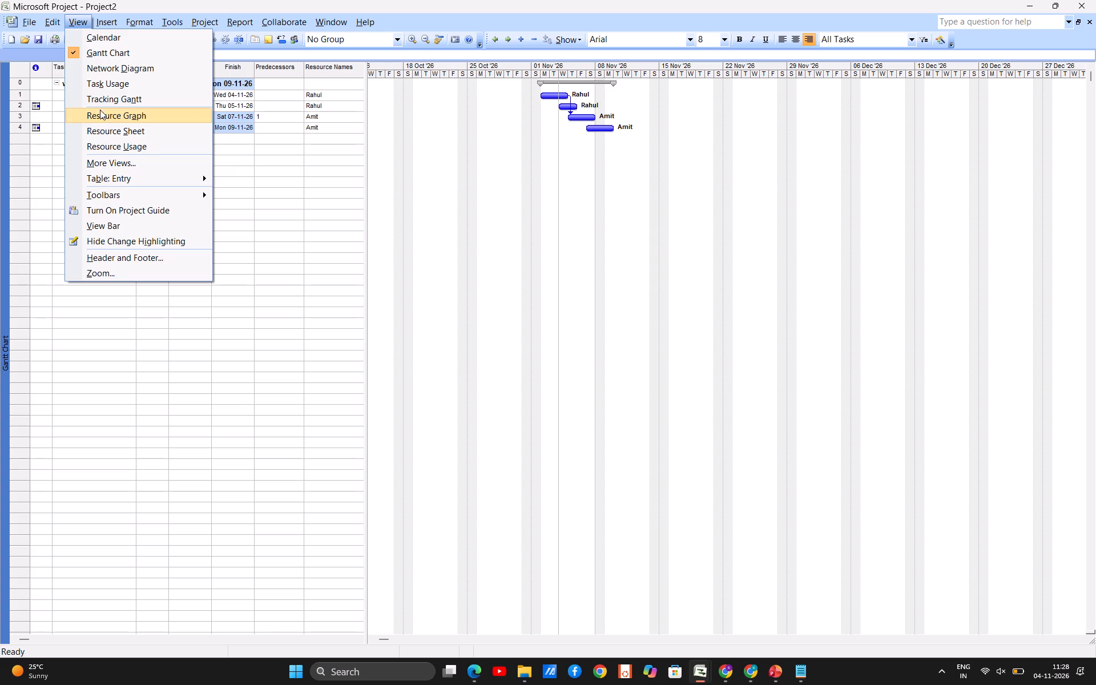
{"action": "left_click", "coordinate": [101, 128]}
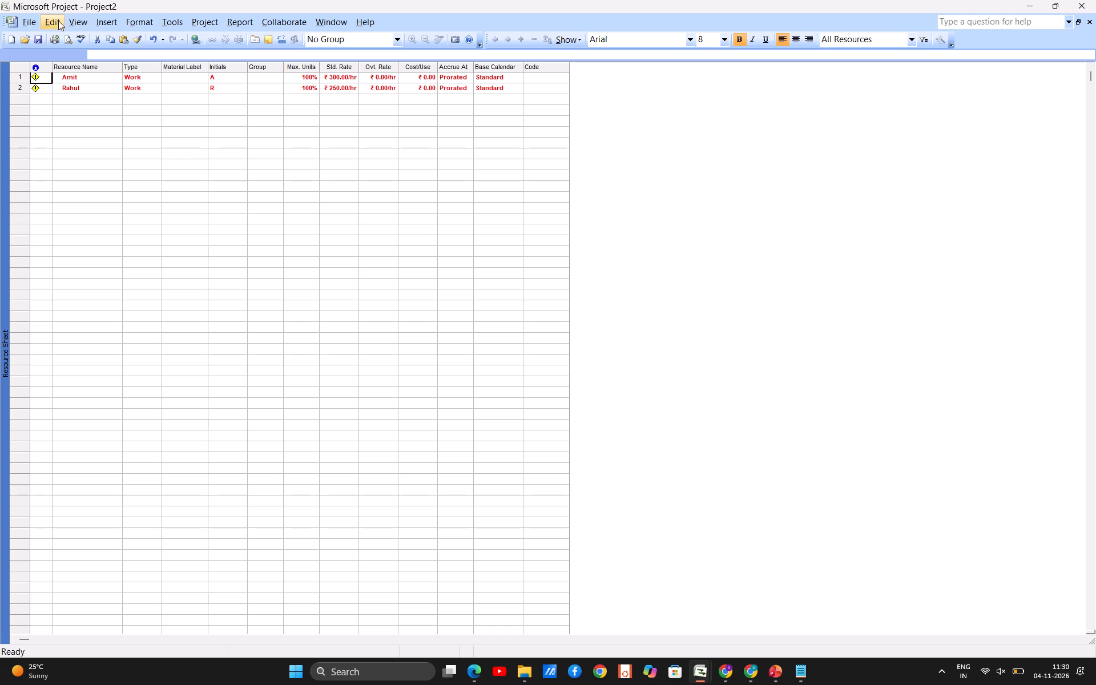
{"action": "left_click", "coordinate": [76, 21]}
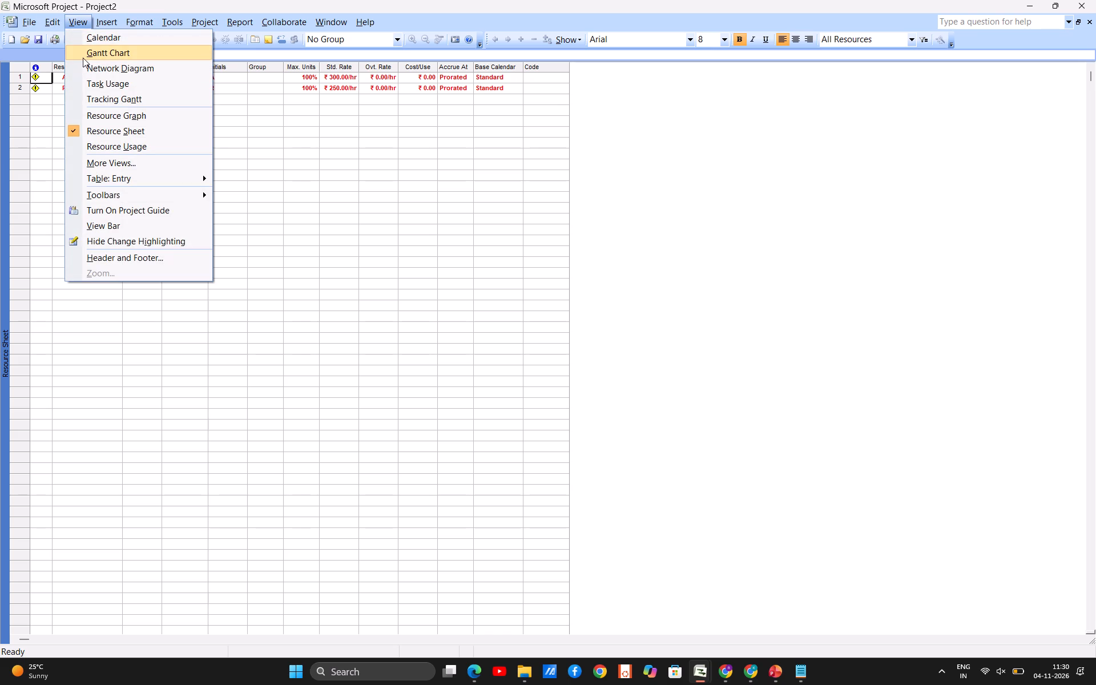
{"action": "left_click", "coordinate": [82, 57]}
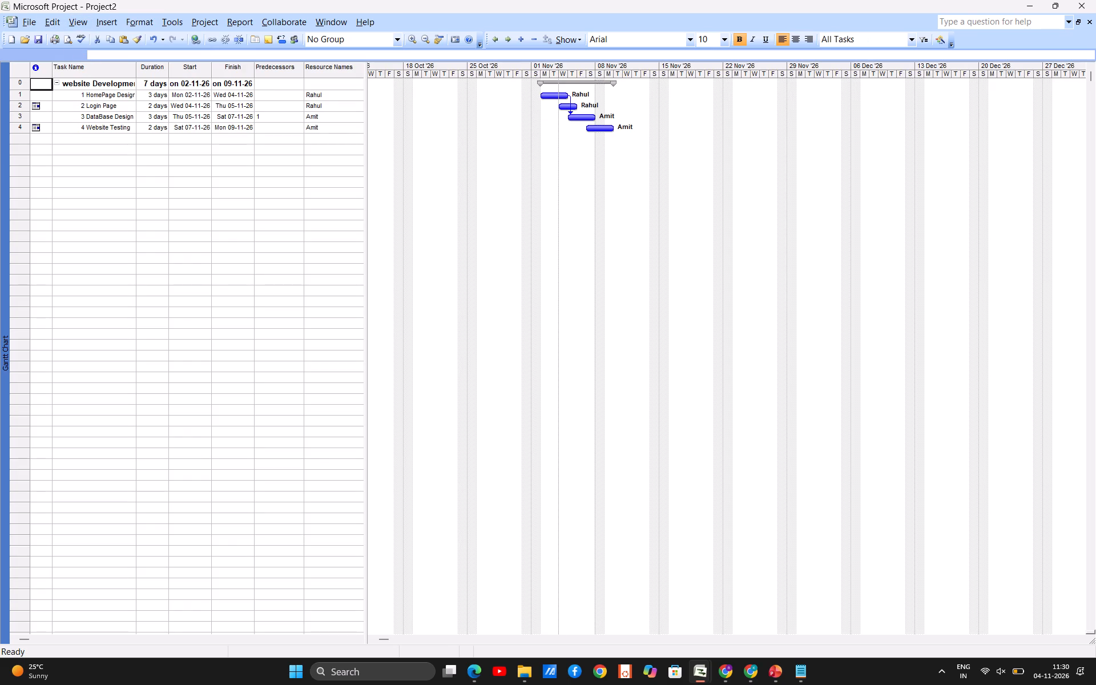
Set the Login Page start date to 05-11-26.
{"action": "left_click", "coordinate": [182, 103]}
{"action": "left_click", "coordinate": [206, 111]}
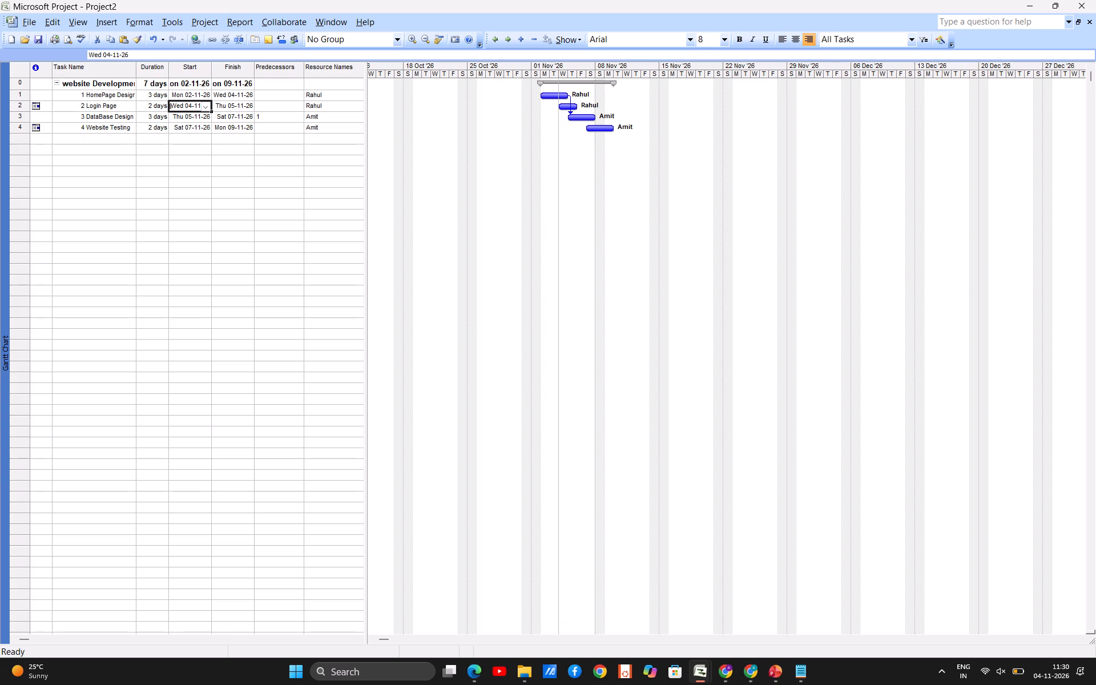
{"action": "left_click", "coordinate": [207, 107]}
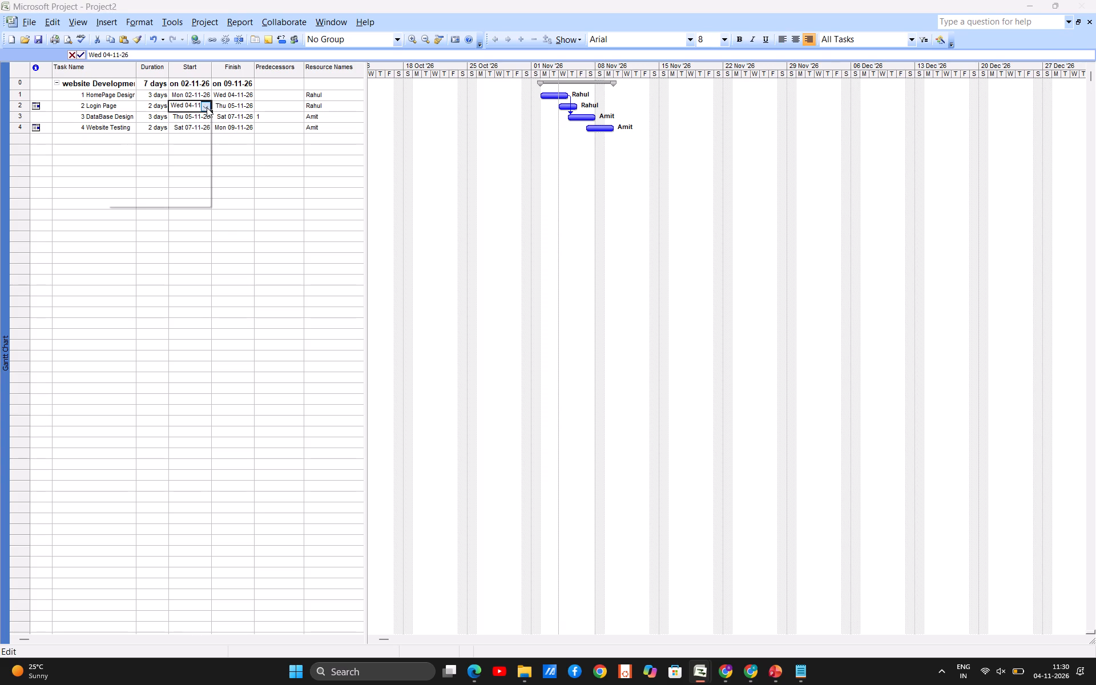
{"action": "left_click", "coordinate": [177, 138]}
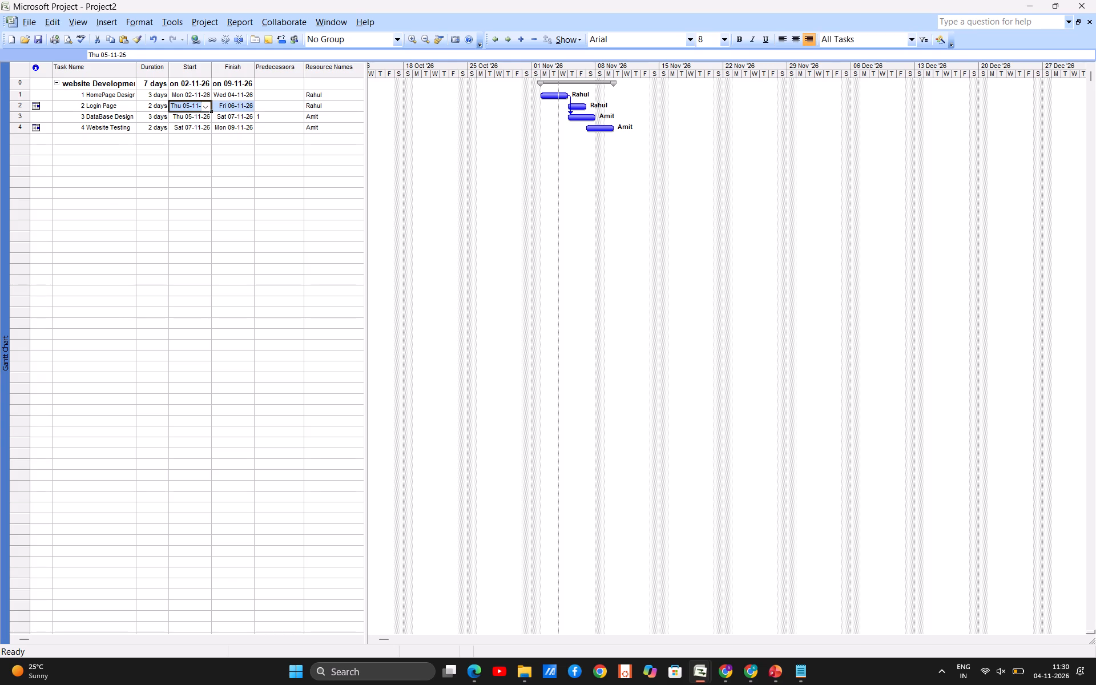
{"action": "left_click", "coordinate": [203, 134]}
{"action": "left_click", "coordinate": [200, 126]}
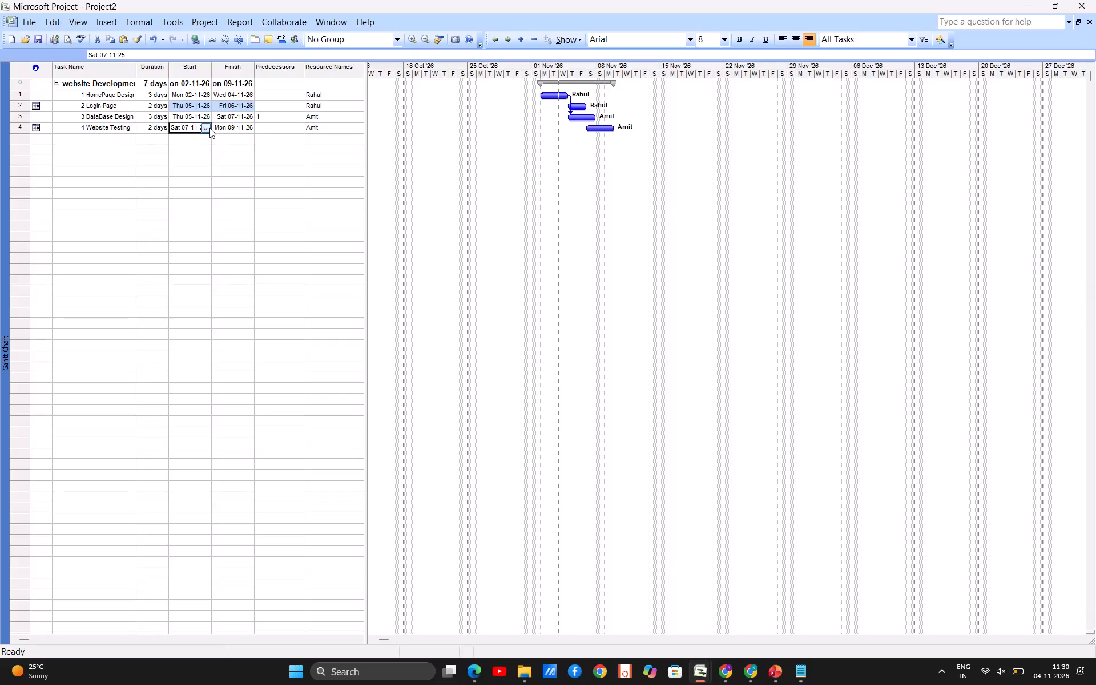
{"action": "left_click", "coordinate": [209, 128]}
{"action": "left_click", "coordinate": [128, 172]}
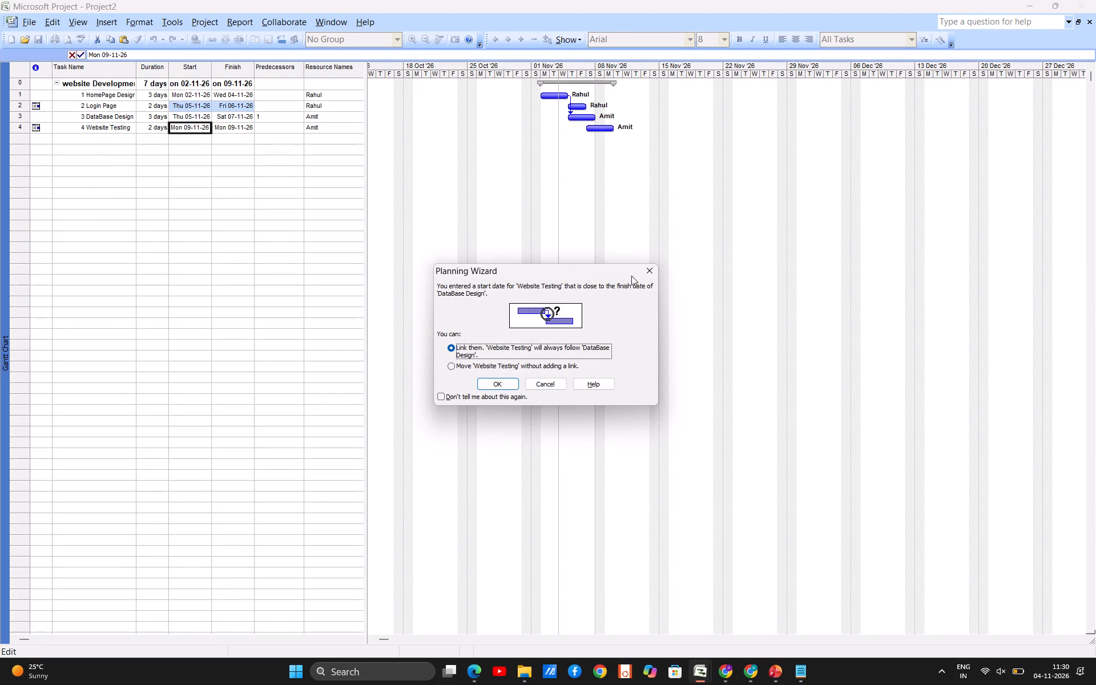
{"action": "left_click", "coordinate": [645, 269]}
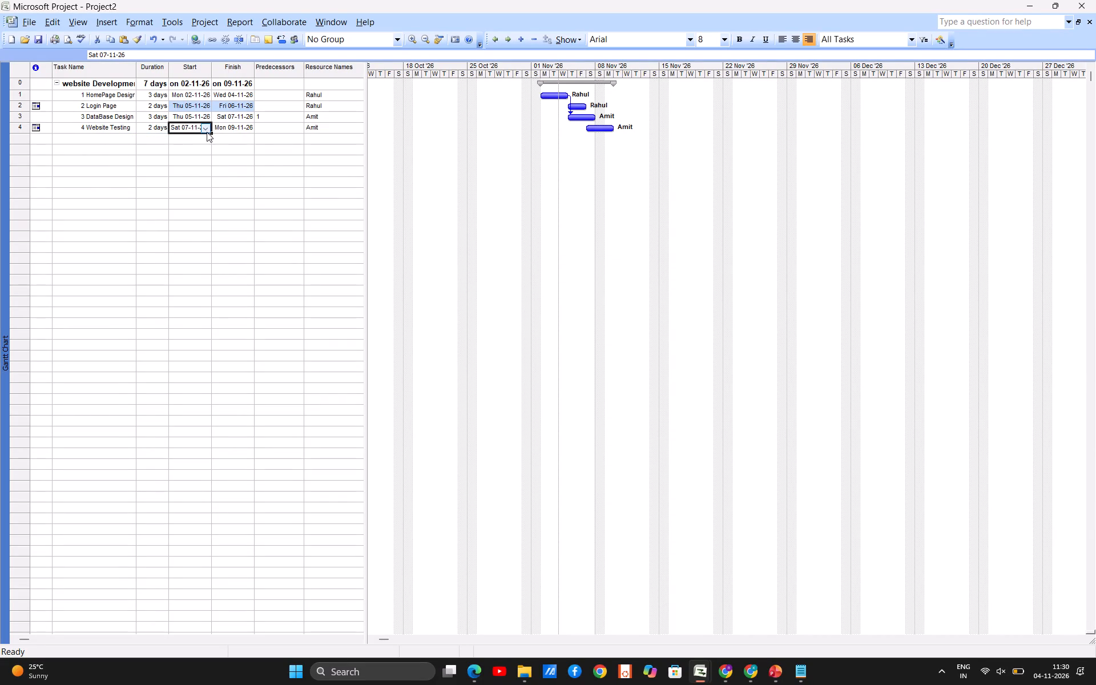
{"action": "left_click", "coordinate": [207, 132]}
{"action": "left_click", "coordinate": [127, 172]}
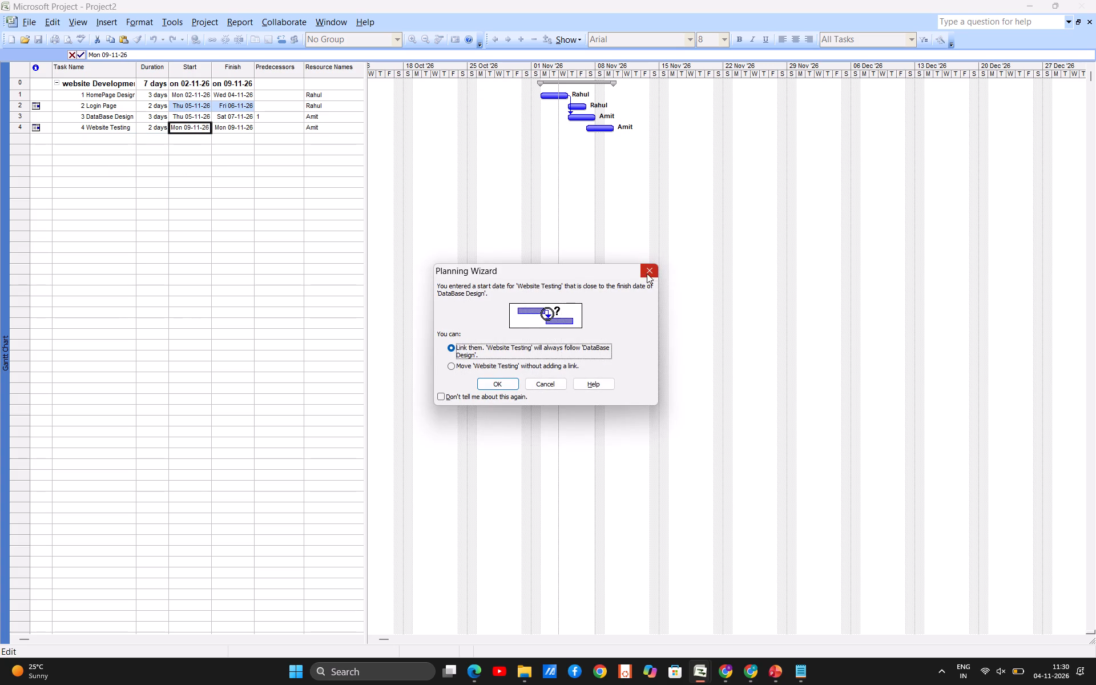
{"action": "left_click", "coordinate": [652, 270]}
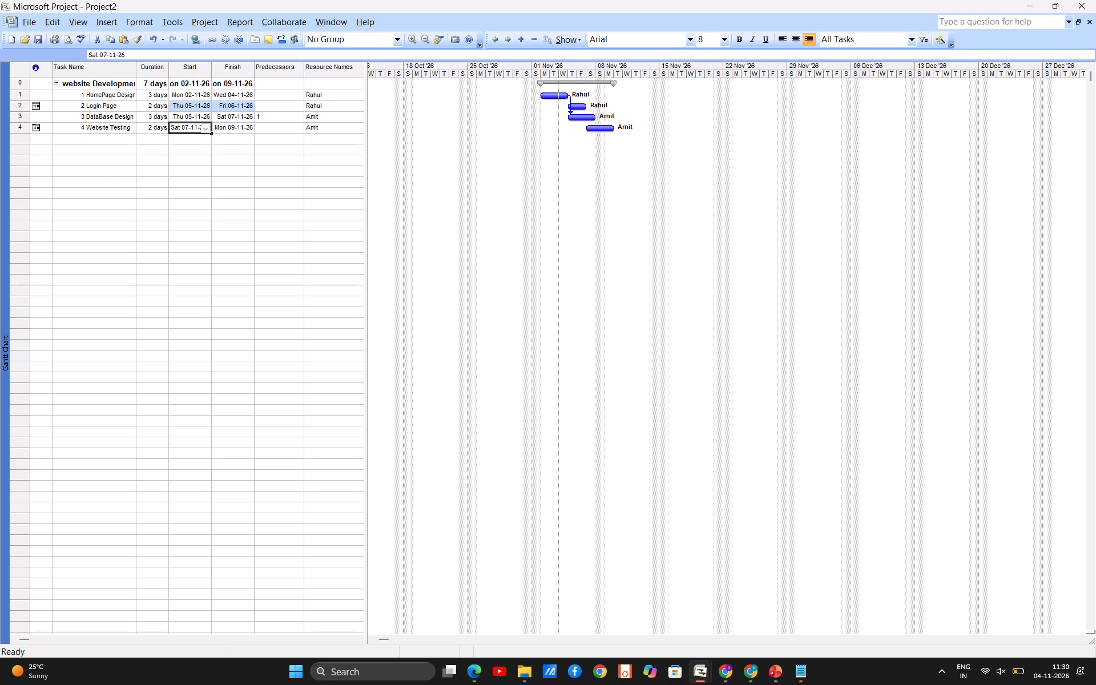
Enter 08-11-26 as the Website Testing start date and link the task to follow DataBase Design.
{"action": "left_click", "coordinate": [203, 124]}
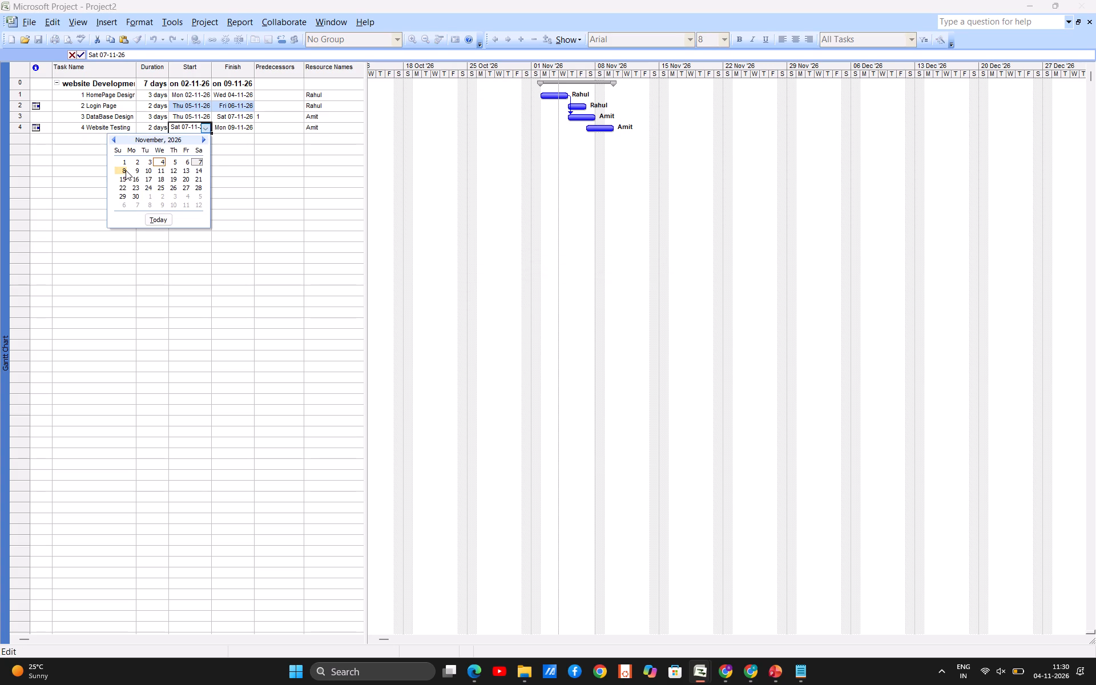
{"action": "left_click", "coordinate": [126, 170]}
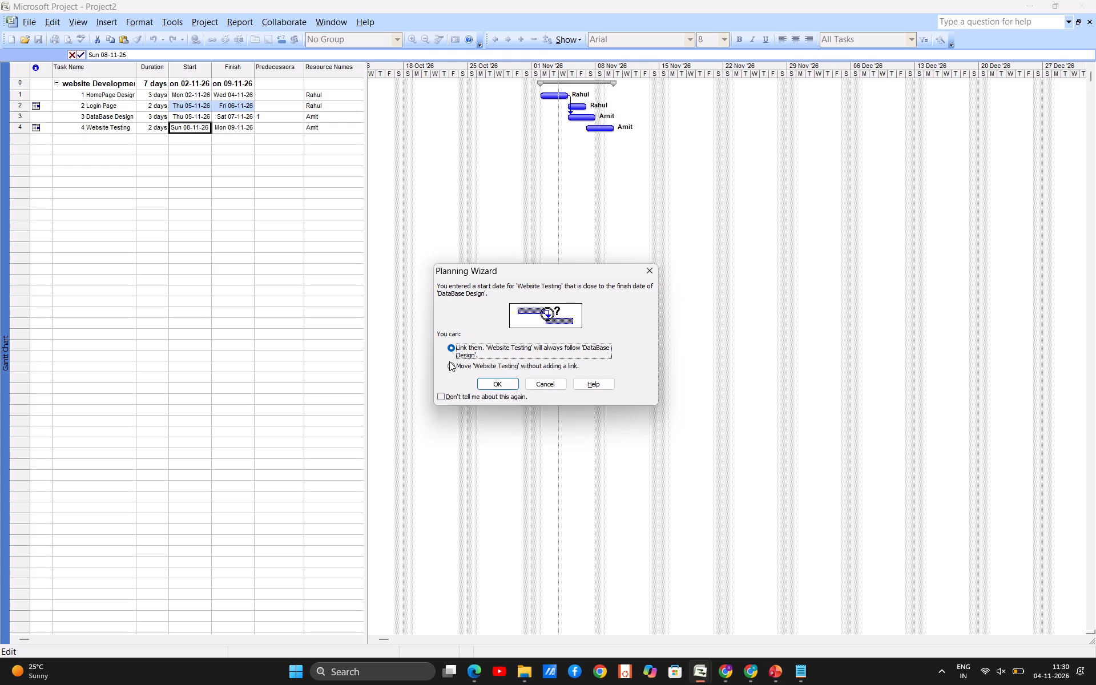
{"action": "left_click", "coordinate": [490, 381]}
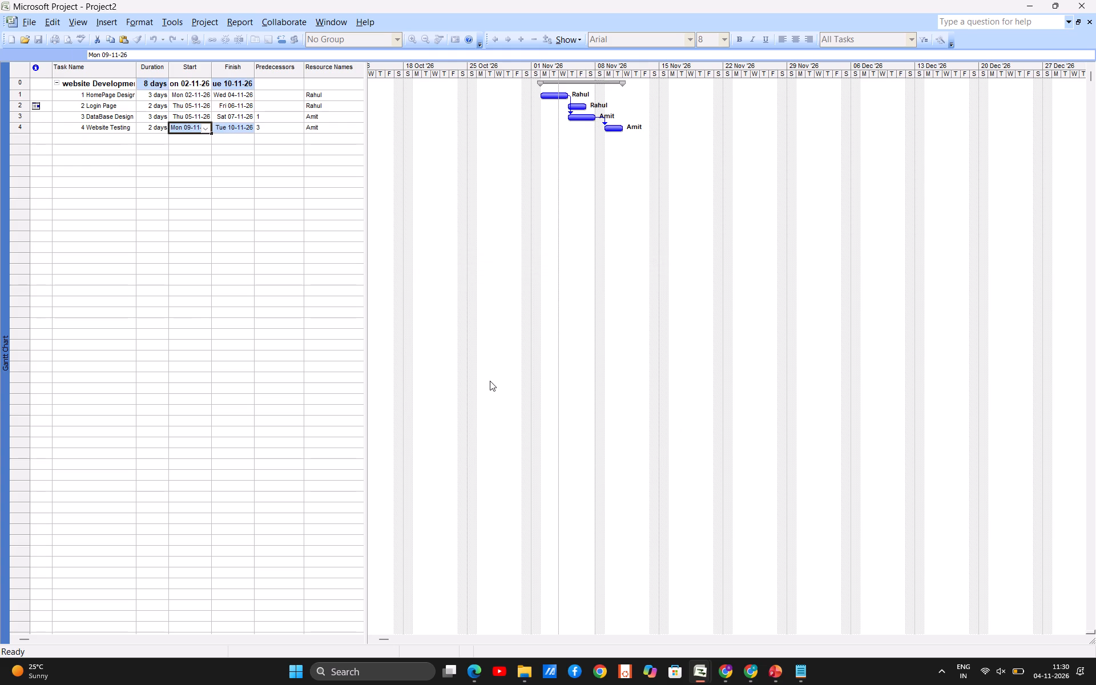
Set the Website Testing start date to 08-11-26 and make that Sunday a working day.
{"action": "left_click", "coordinate": [202, 127]}
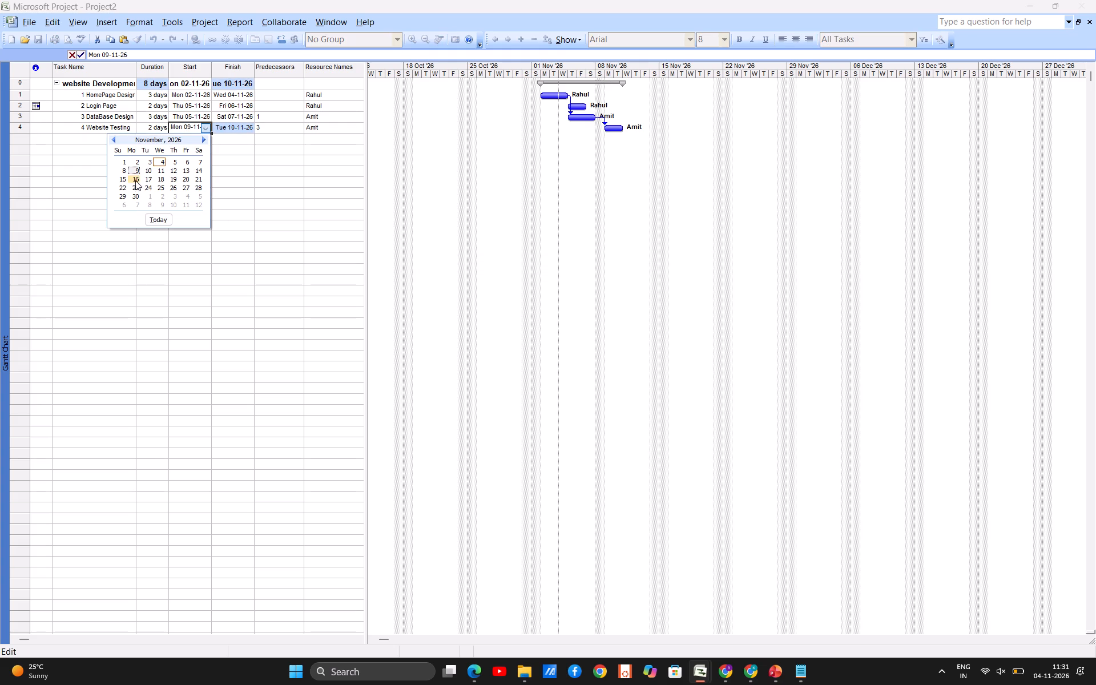
{"action": "left_click", "coordinate": [123, 170]}
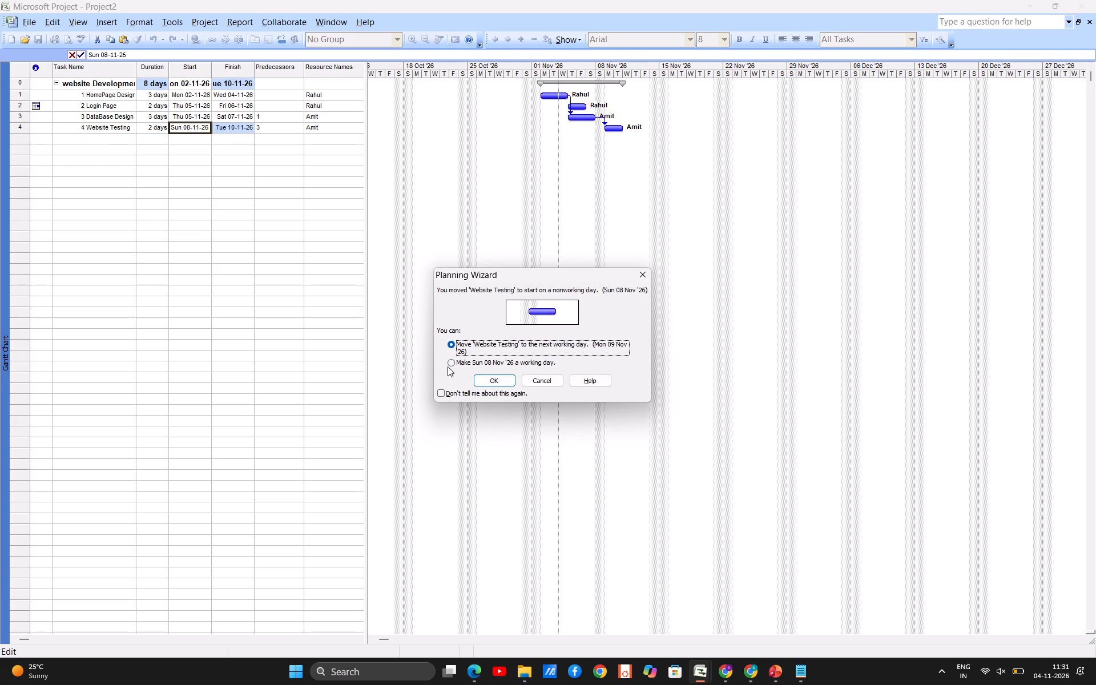
{"action": "left_click", "coordinate": [450, 361]}
{"action": "left_click", "coordinate": [483, 381]}
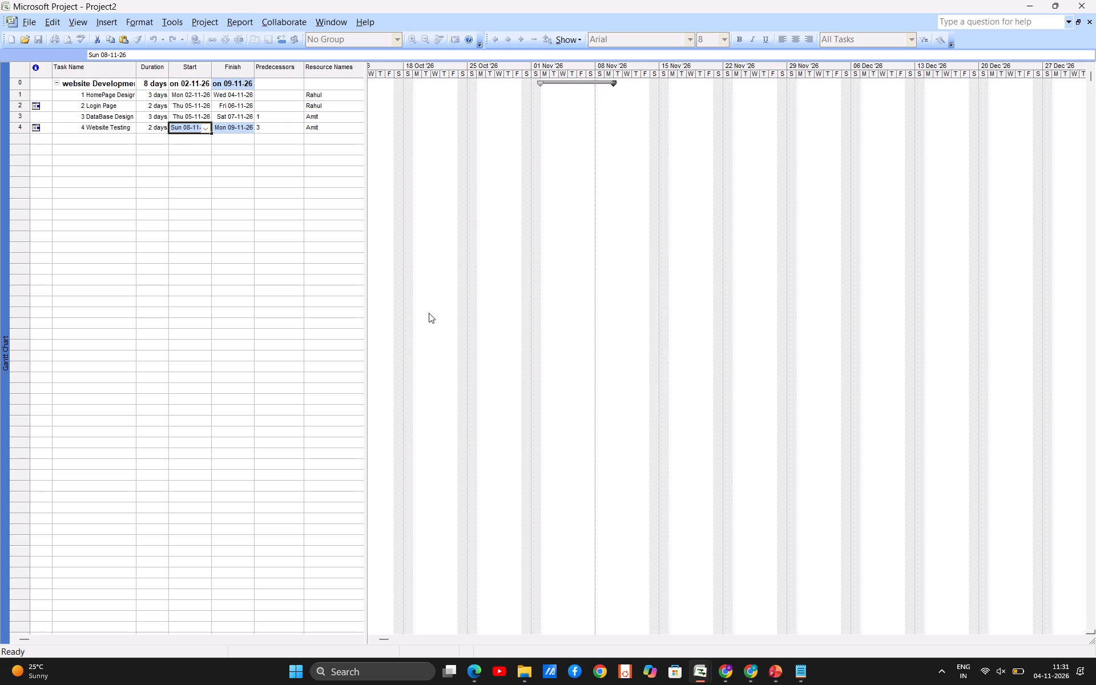
Check the resources for overallocation in the Resource Sheet view, review the Gantt Chart, and reopen the Resource Sheet.
{"action": "left_click", "coordinate": [79, 18]}
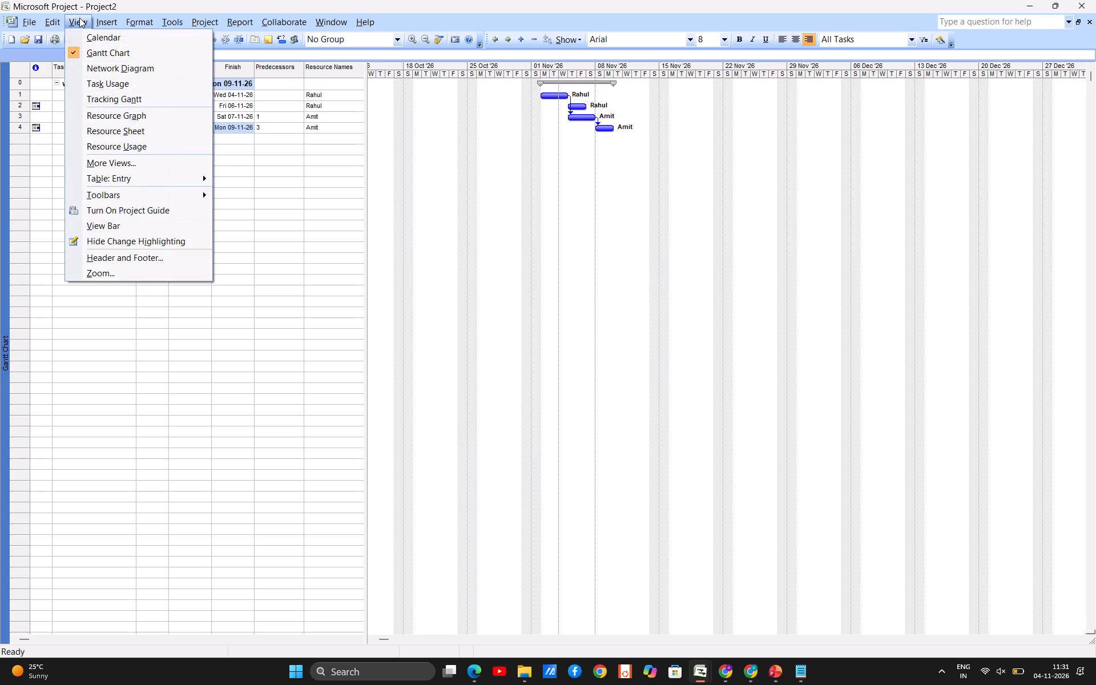
{"action": "left_click", "coordinate": [92, 127]}
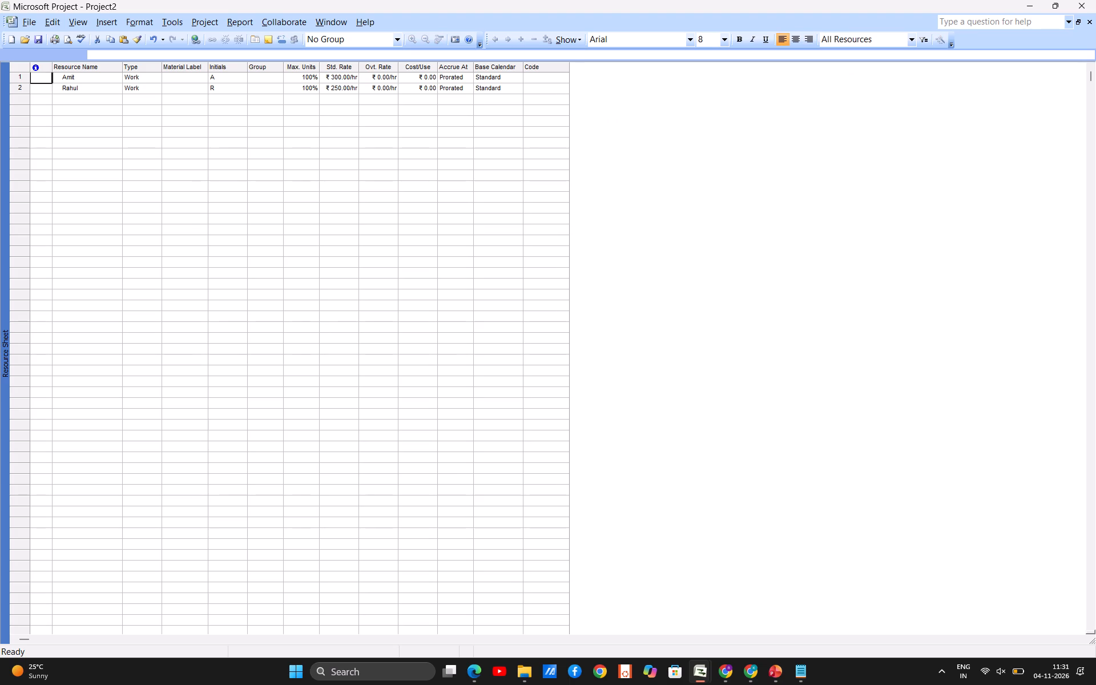
{"action": "left_click", "coordinate": [68, 24]}
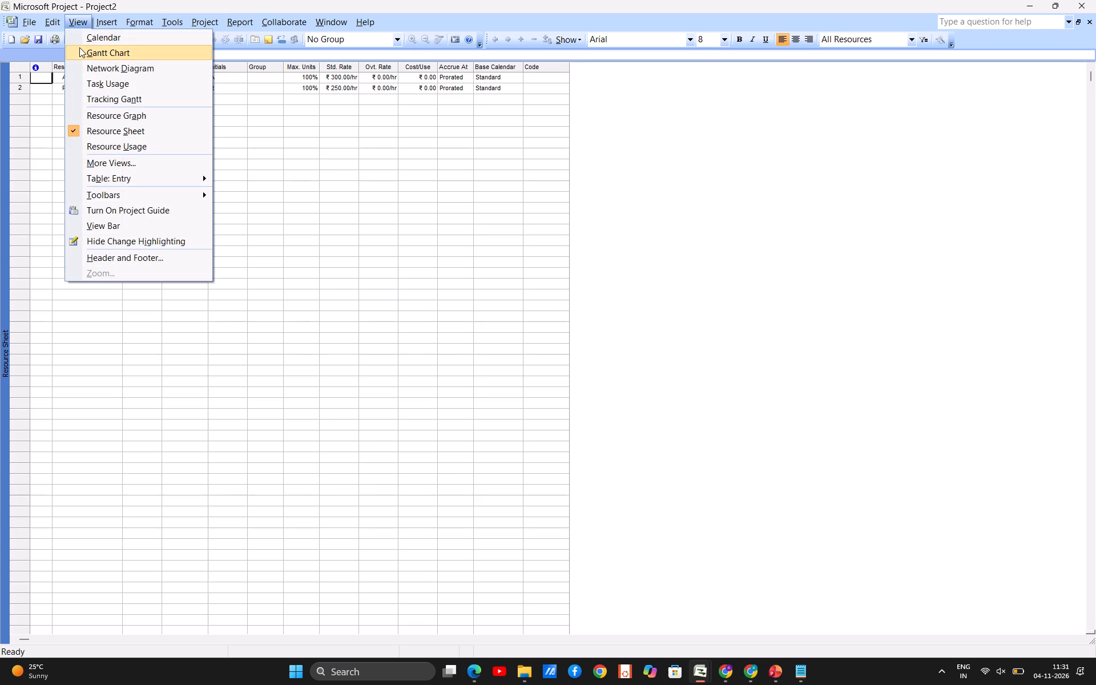
{"action": "left_click", "coordinate": [79, 50]}
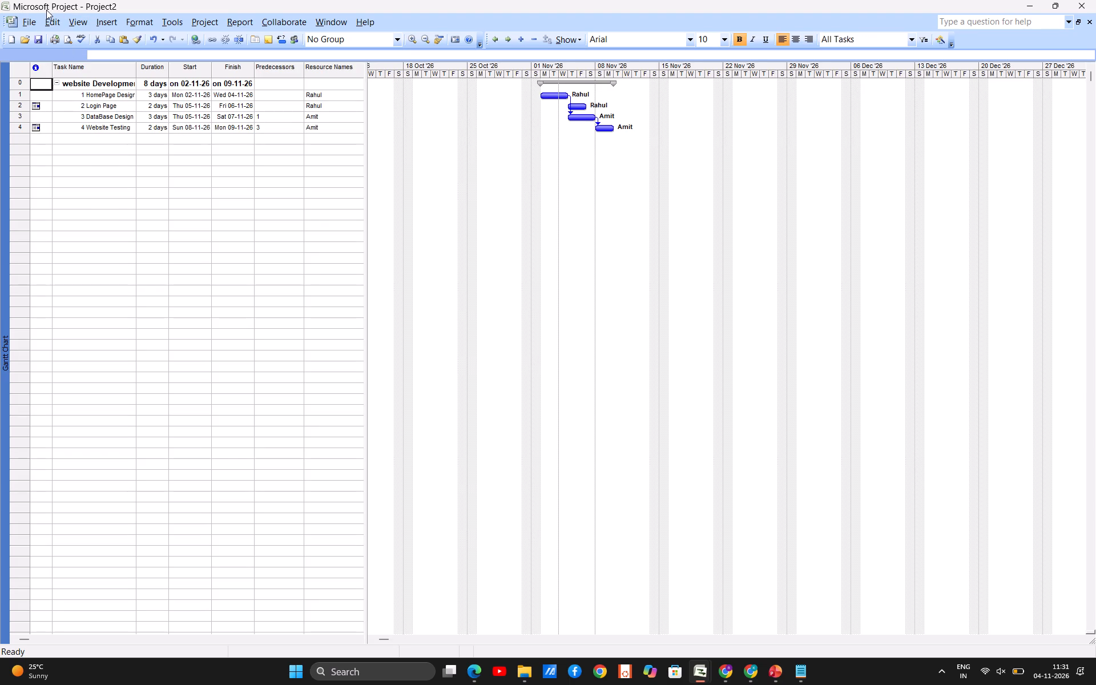
{"action": "left_click", "coordinate": [72, 21]}
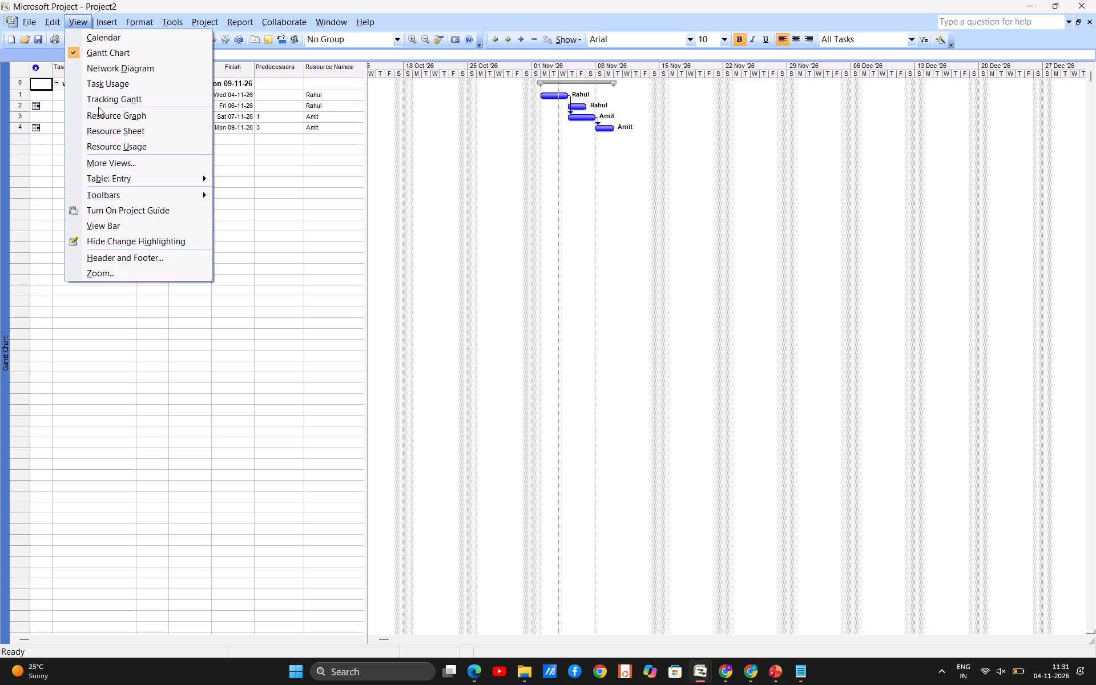
{"action": "left_click", "coordinate": [99, 124]}
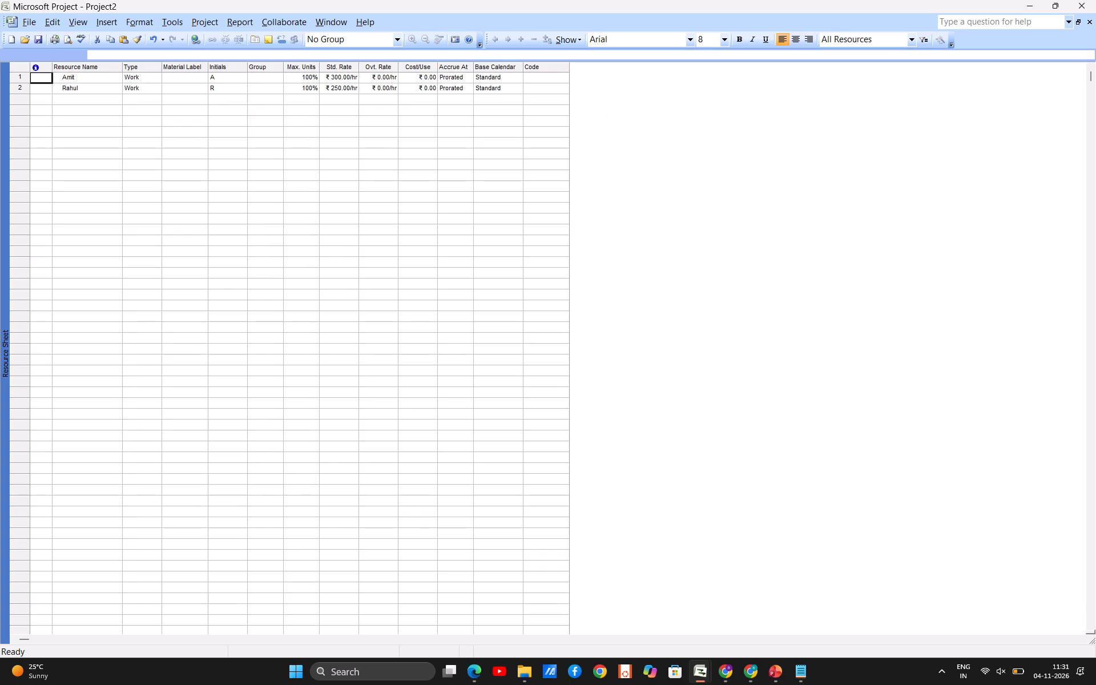
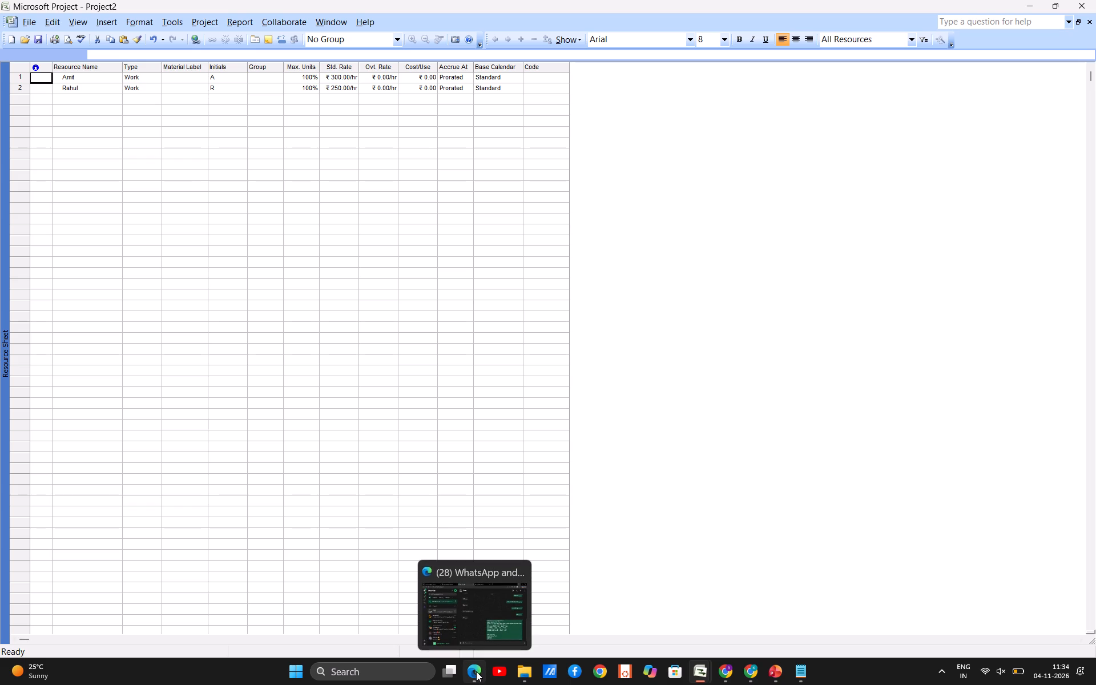
Find the Kuro app through the Windows search and launch it.
{"action": "left_click", "coordinate": [399, 669]}
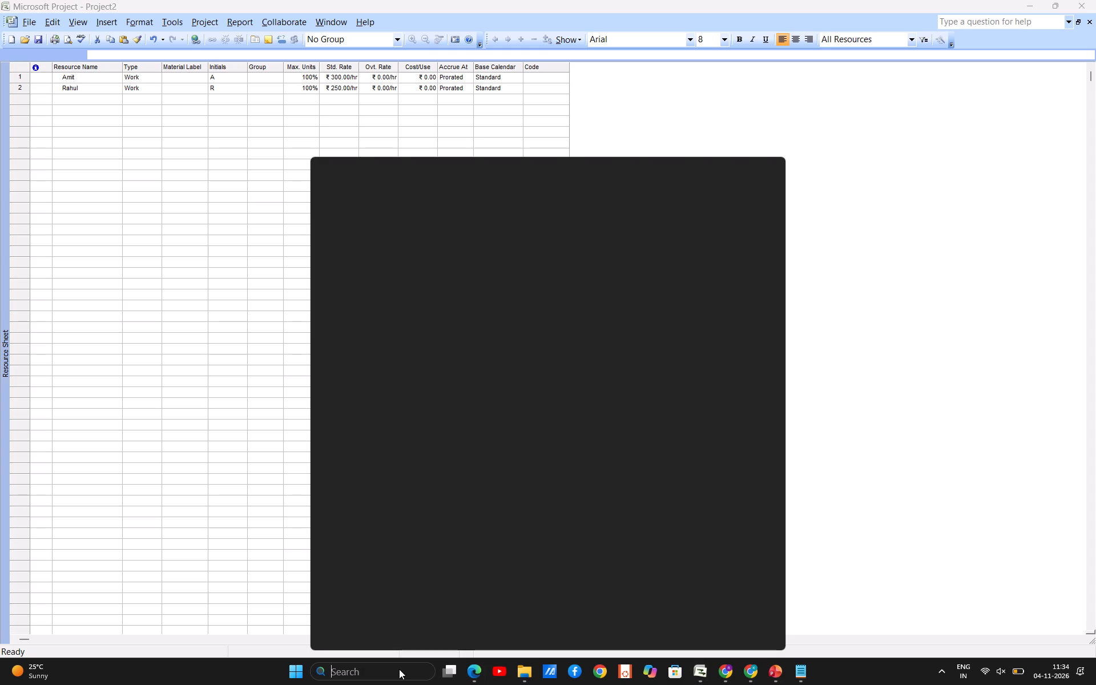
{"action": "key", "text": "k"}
{"action": "left_click", "coordinate": [414, 256]}
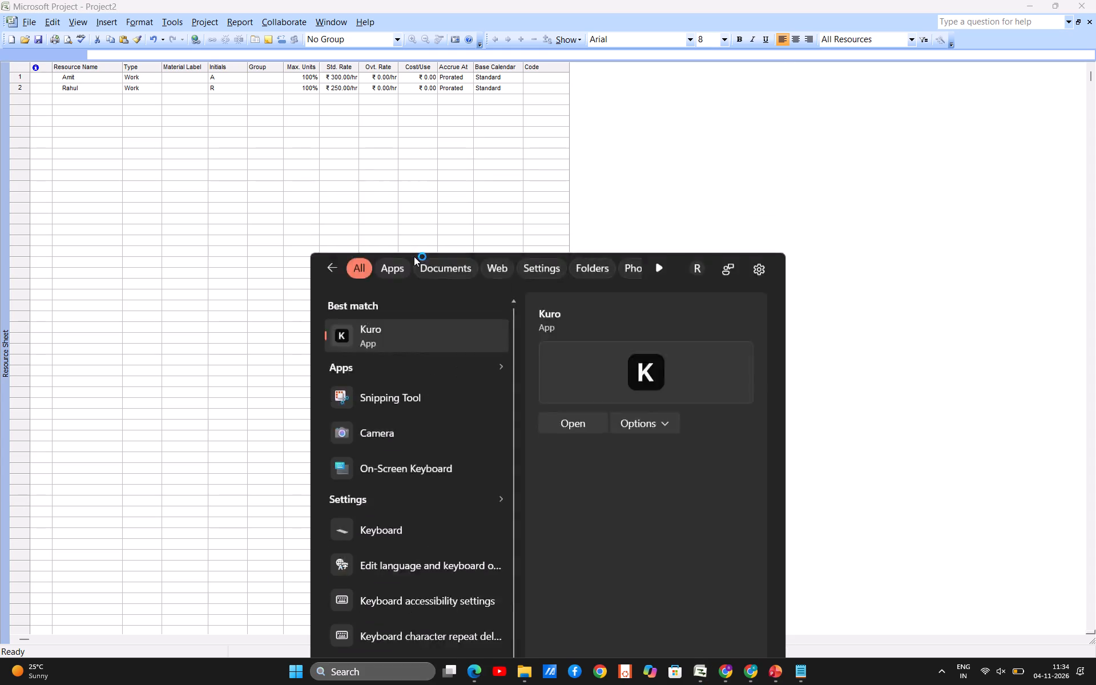
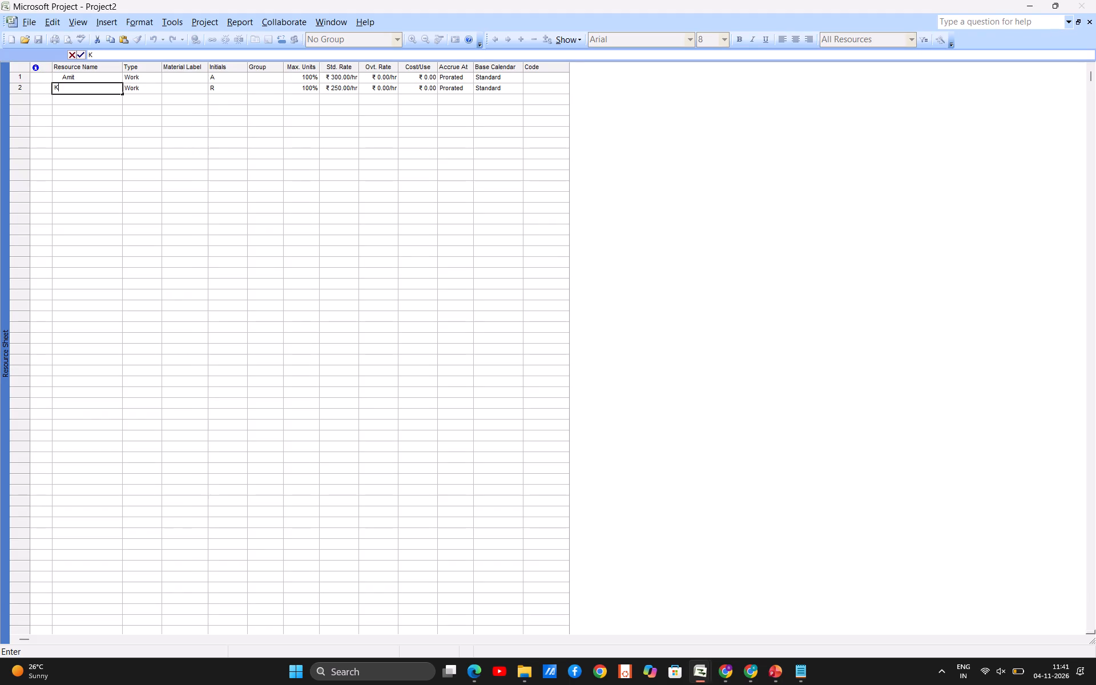
Rename the second resource in the Resource Sheet, with the ₹250.00/hr standard rate, as Karan.
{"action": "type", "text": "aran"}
Confirm the second resource's name as Karan and set its standard rate to ₹400 per hour.
{"action": "left_click", "coordinate": [346, 88]}
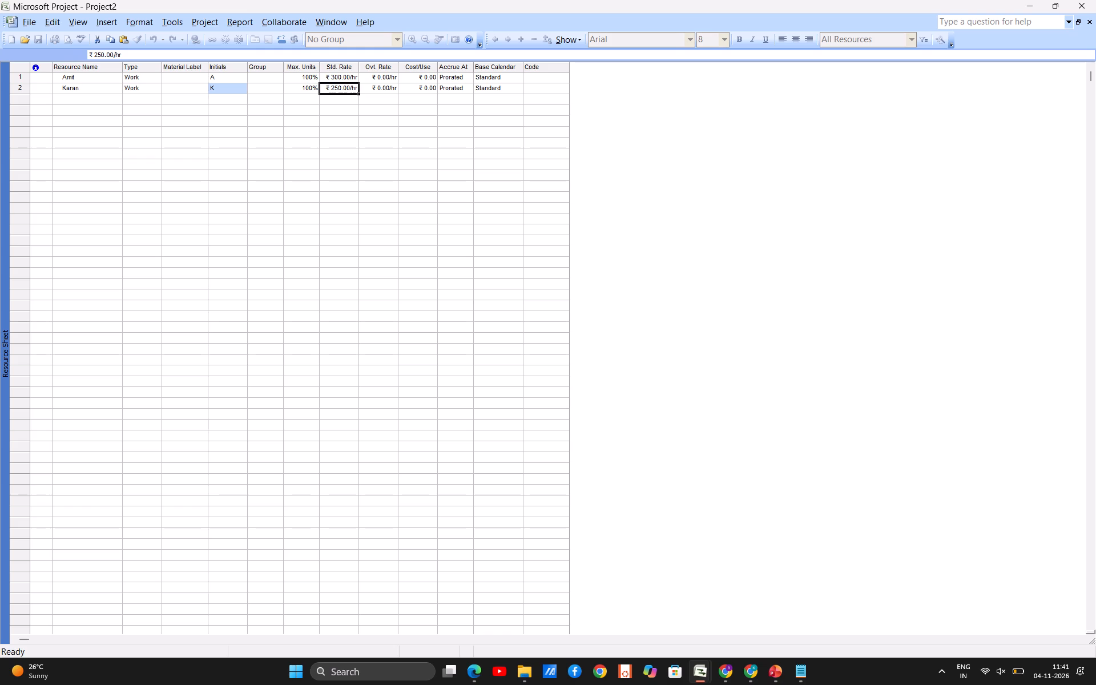
{"action": "key", "text": "BackSpace"}
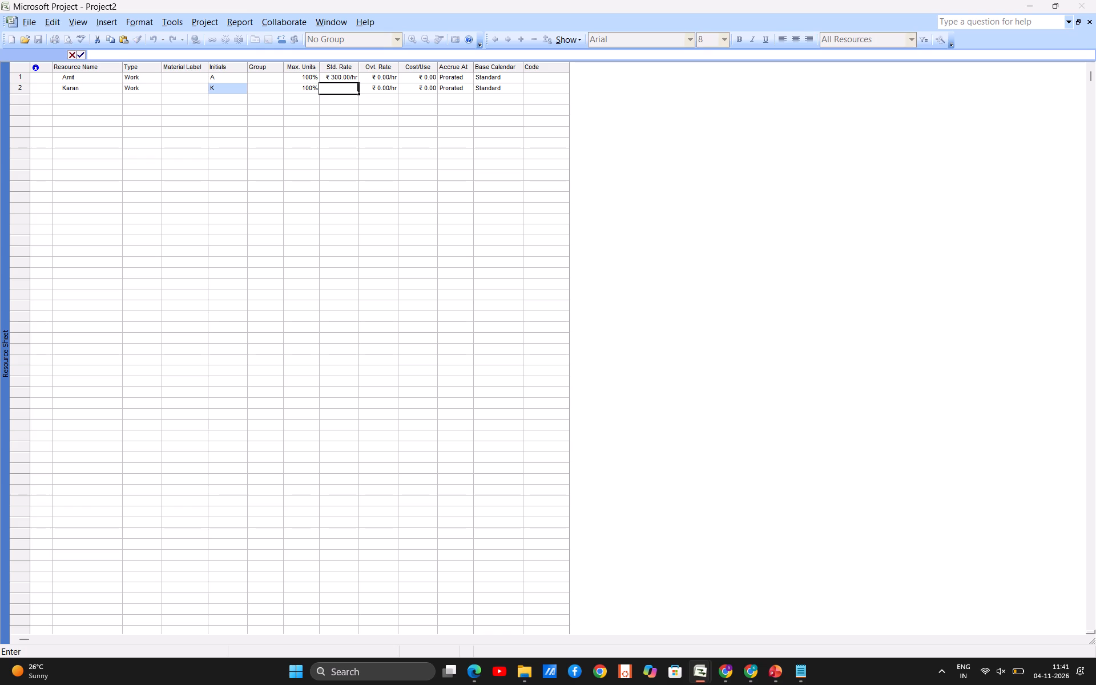
{"action": "type", "text": "400"}
{"action": "key", "text": "Return"}
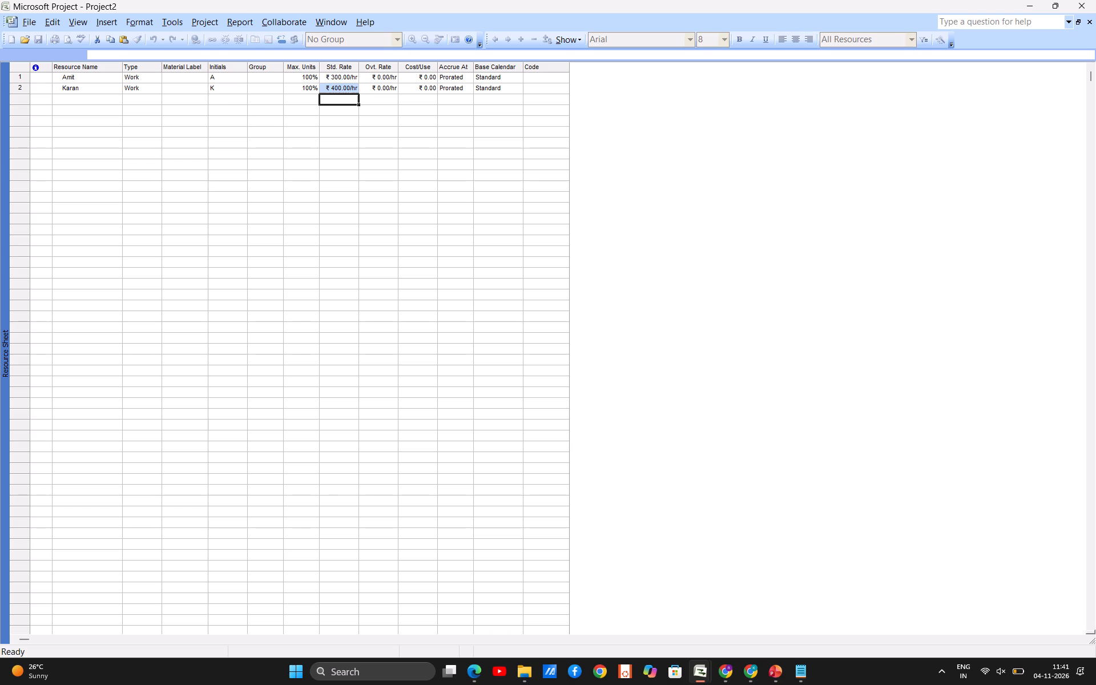
Review the tasks and their assigned resources in the Gantt Chart, and return to the Resource Sheet.
{"action": "left_click", "coordinate": [69, 20]}
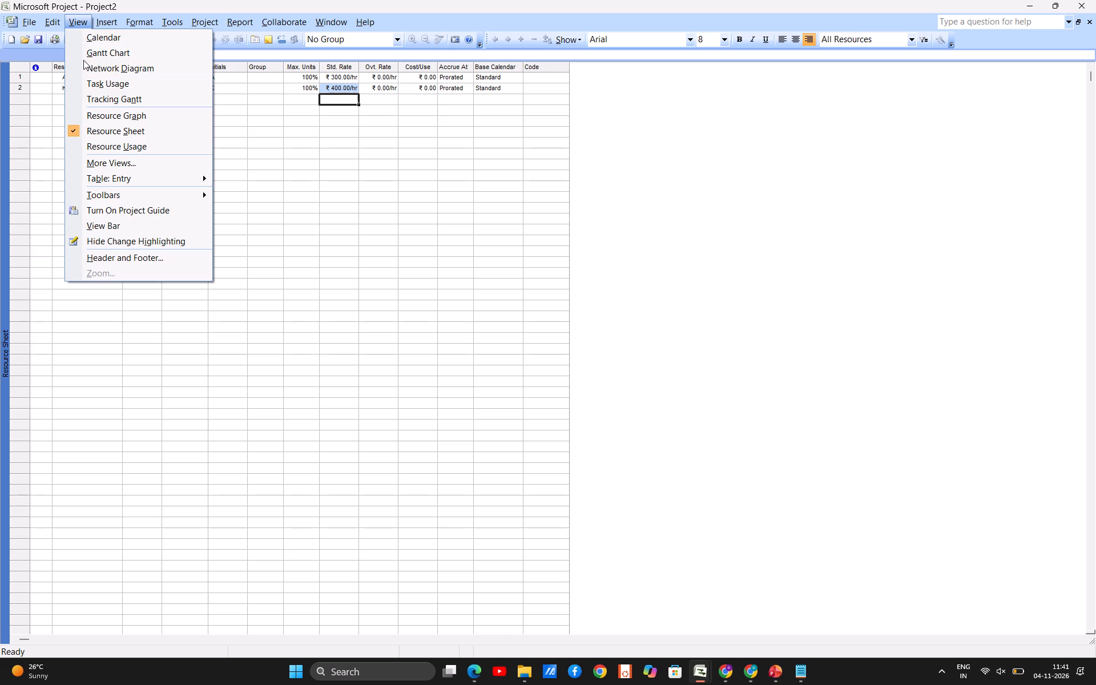
{"action": "left_click", "coordinate": [98, 55]}
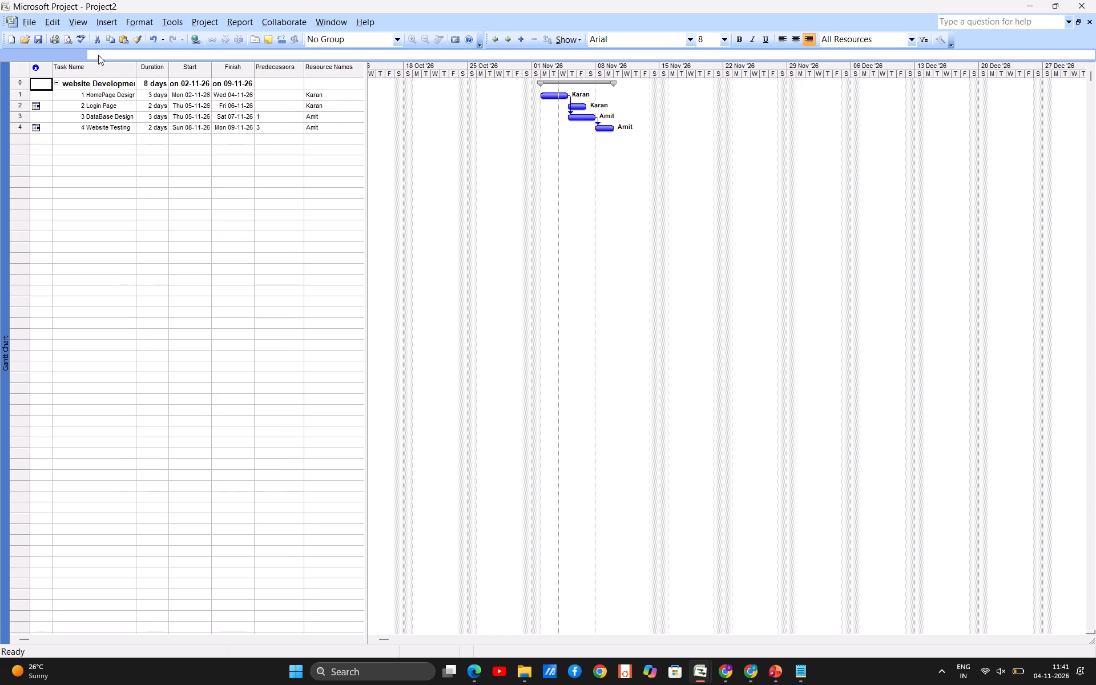
{"action": "left_click", "coordinate": [72, 28]}
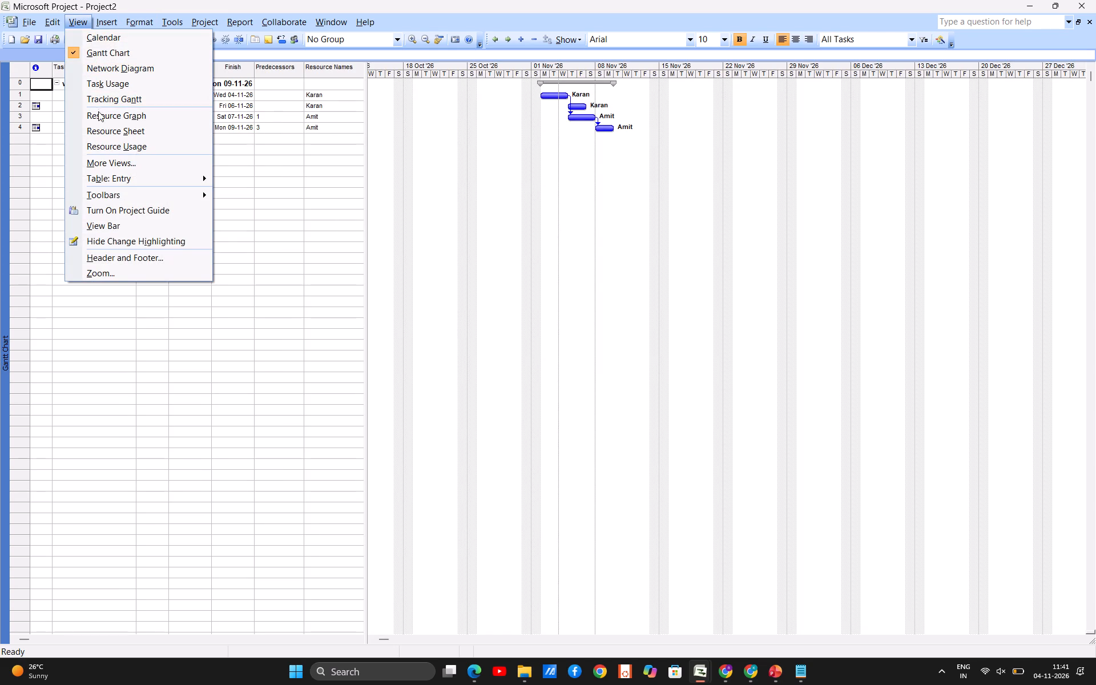
{"action": "left_click", "coordinate": [98, 126]}
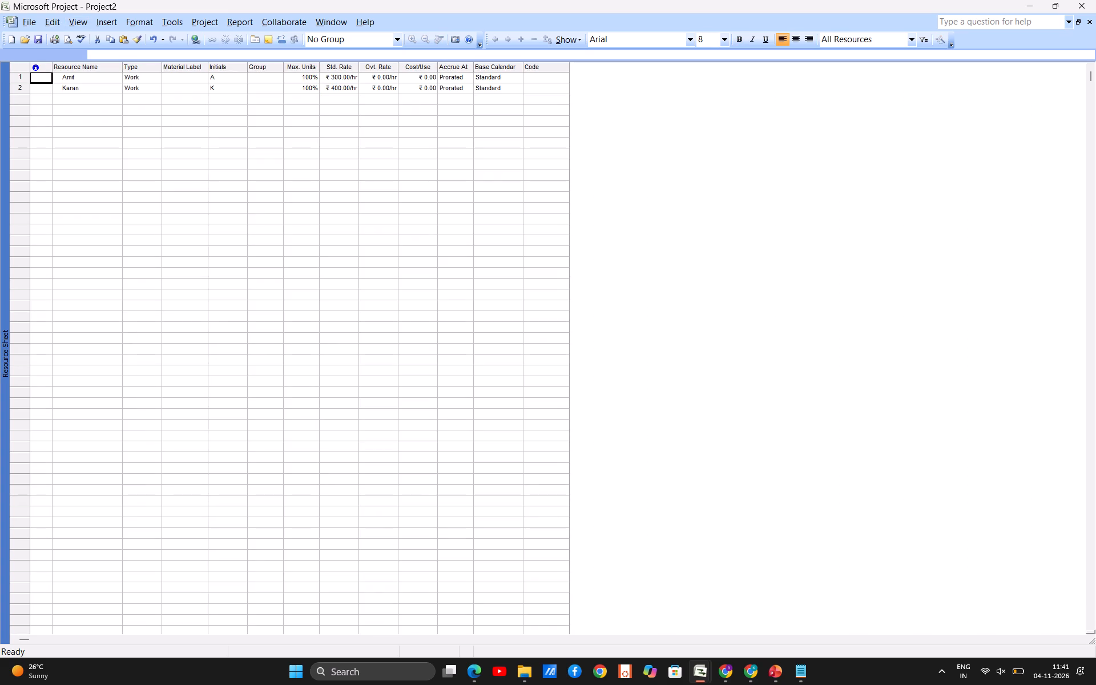
Reduce the maximum units of the resource Karan to 50%.
{"action": "left_click", "coordinate": [307, 96]}
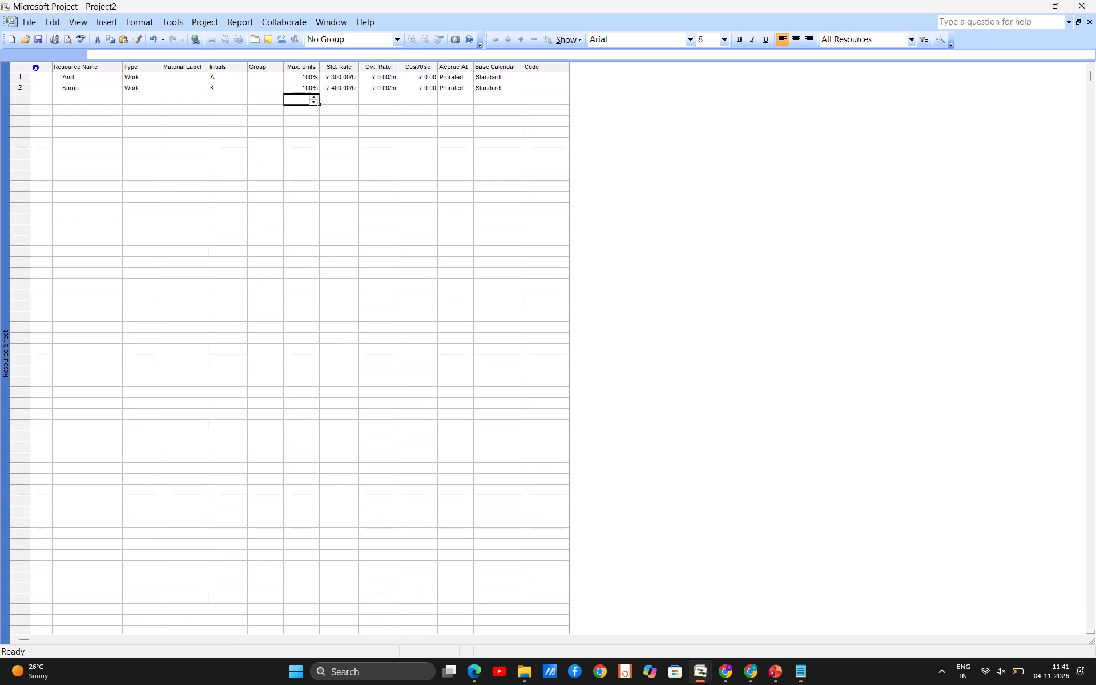
{"action": "left_click", "coordinate": [309, 91]}
{"action": "left_click", "coordinate": [312, 86]}
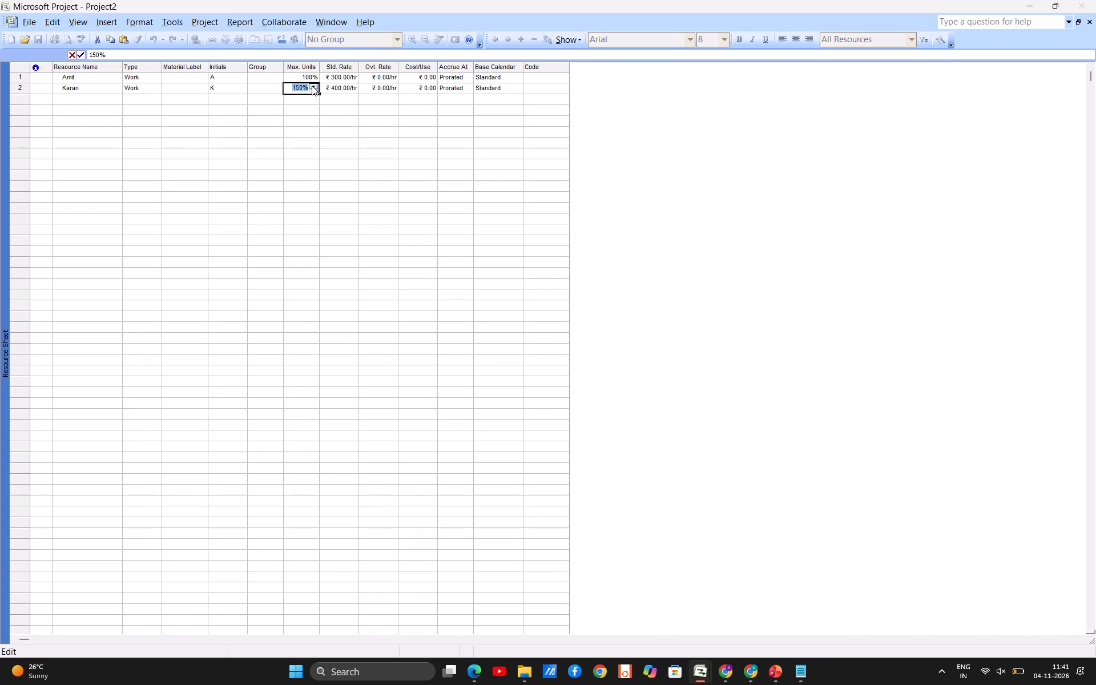
{"action": "left_click", "coordinate": [312, 89]}
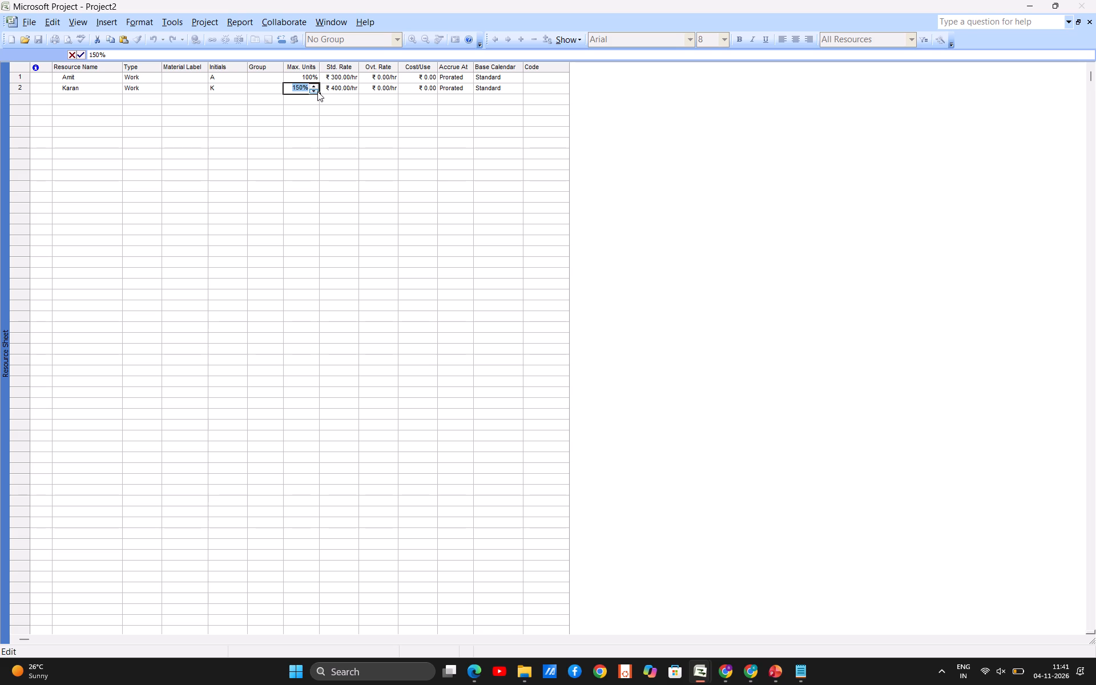
{"action": "left_click", "coordinate": [315, 91]}
{"action": "left_click", "coordinate": [315, 91]}
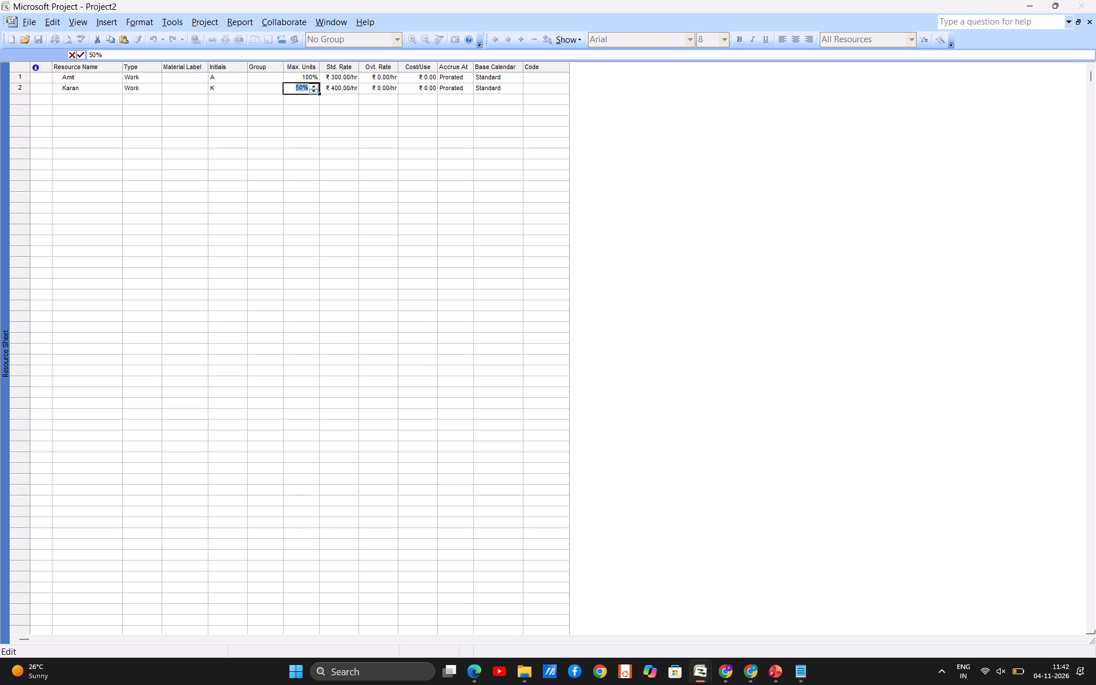
{"action": "left_click", "coordinate": [182, 132]}
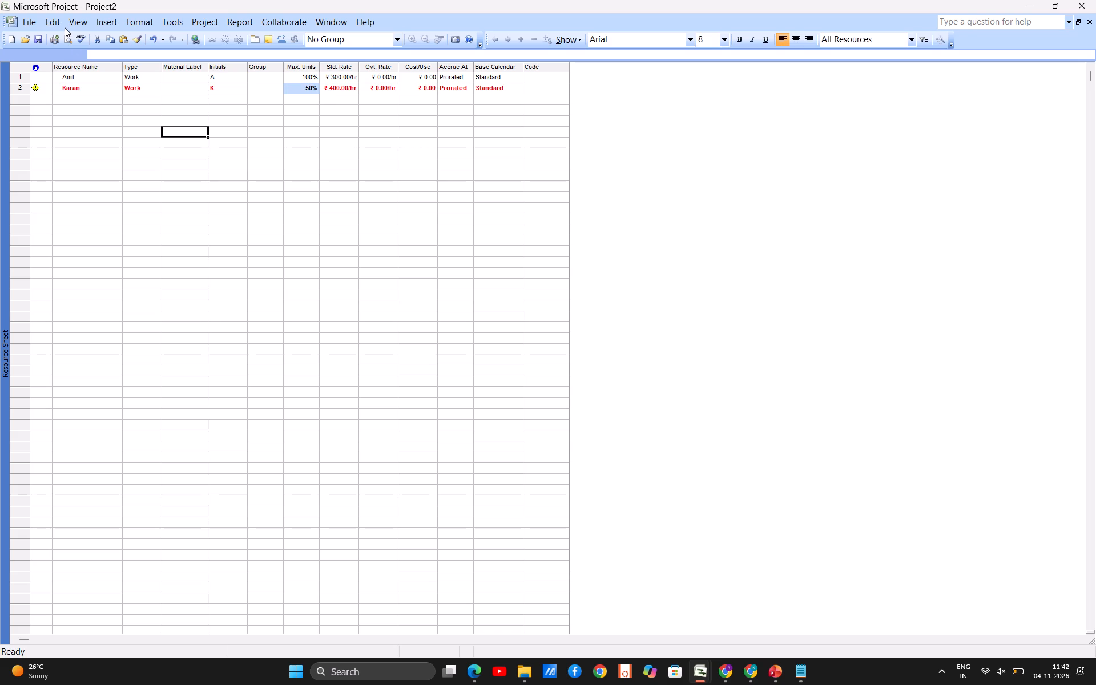
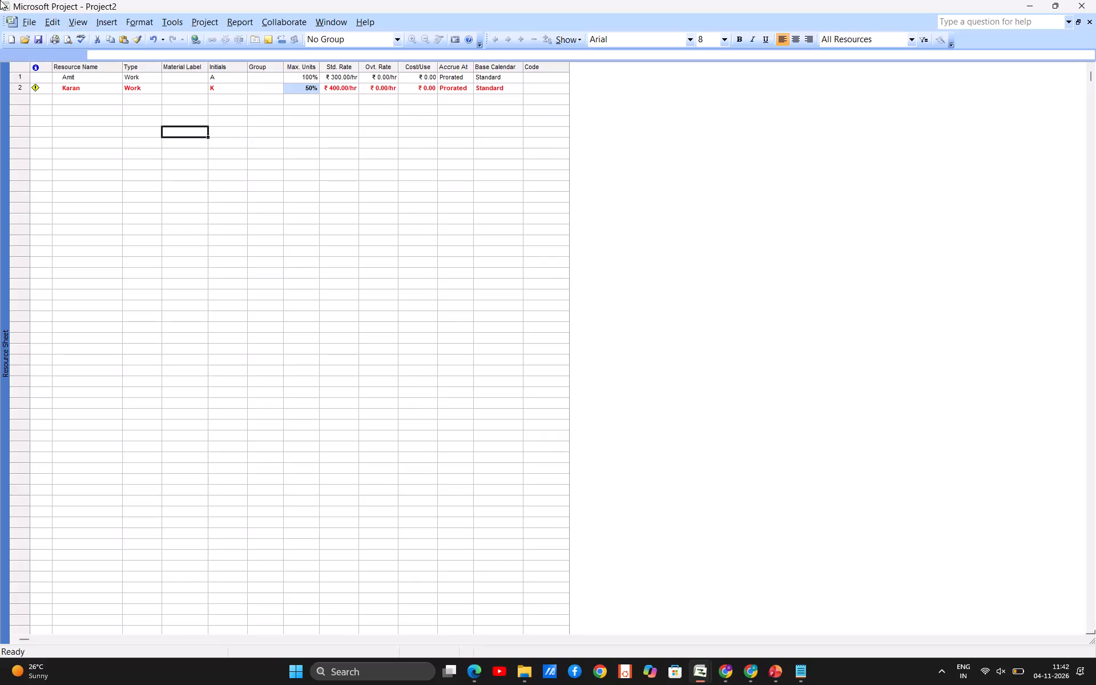
{"action": "left_click", "coordinate": [72, 21]}
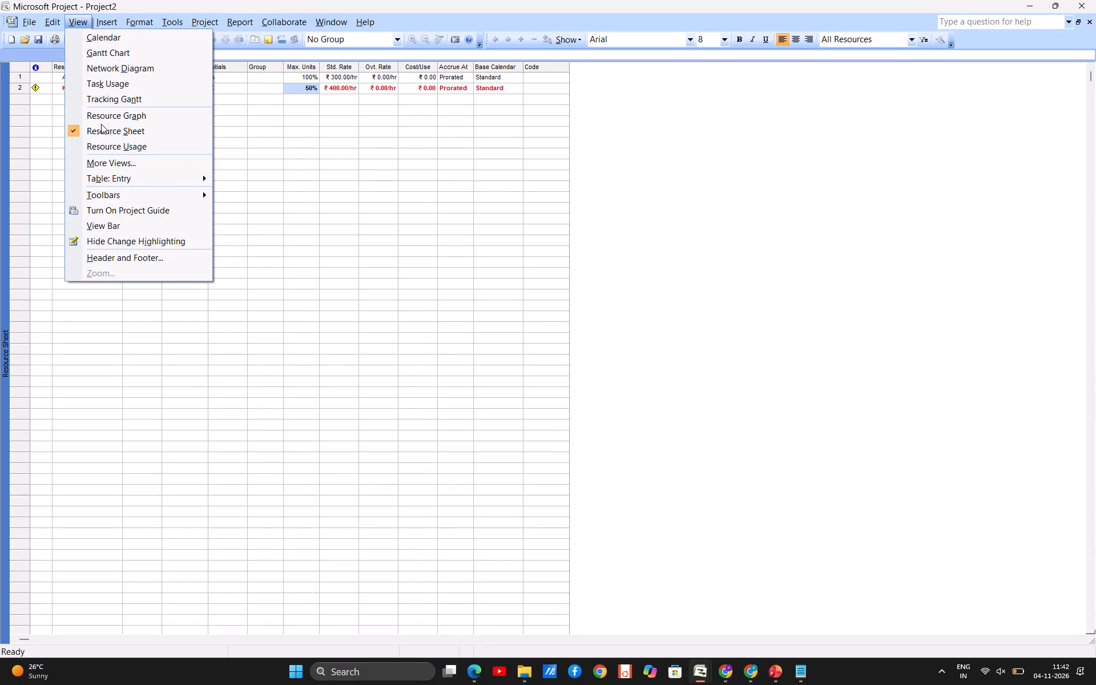
{"action": "left_click", "coordinate": [110, 56]}
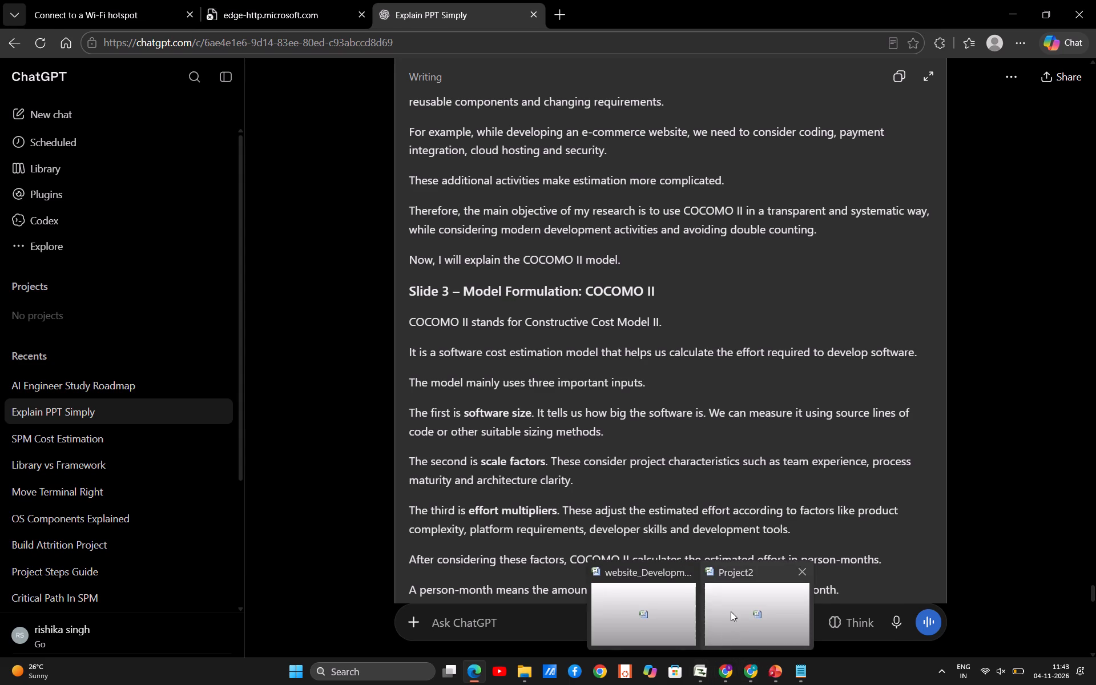
{"action": "left_click", "coordinate": [731, 610]}
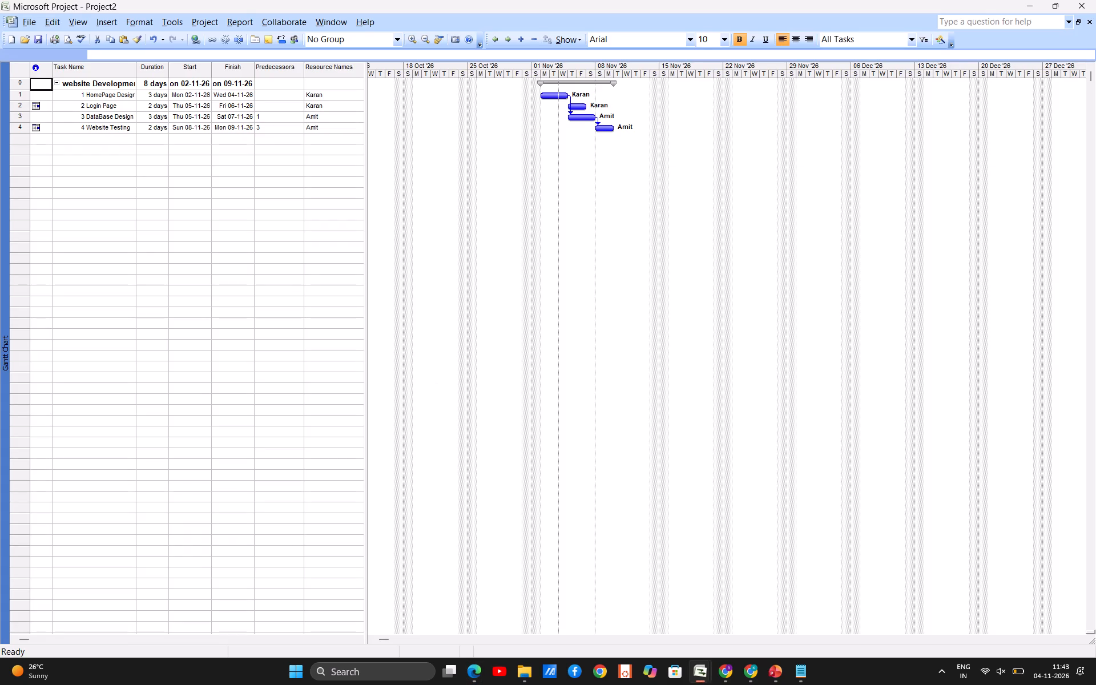
{"action": "left_click", "coordinate": [25, 95]}
{"action": "key", "text": "Delete"}
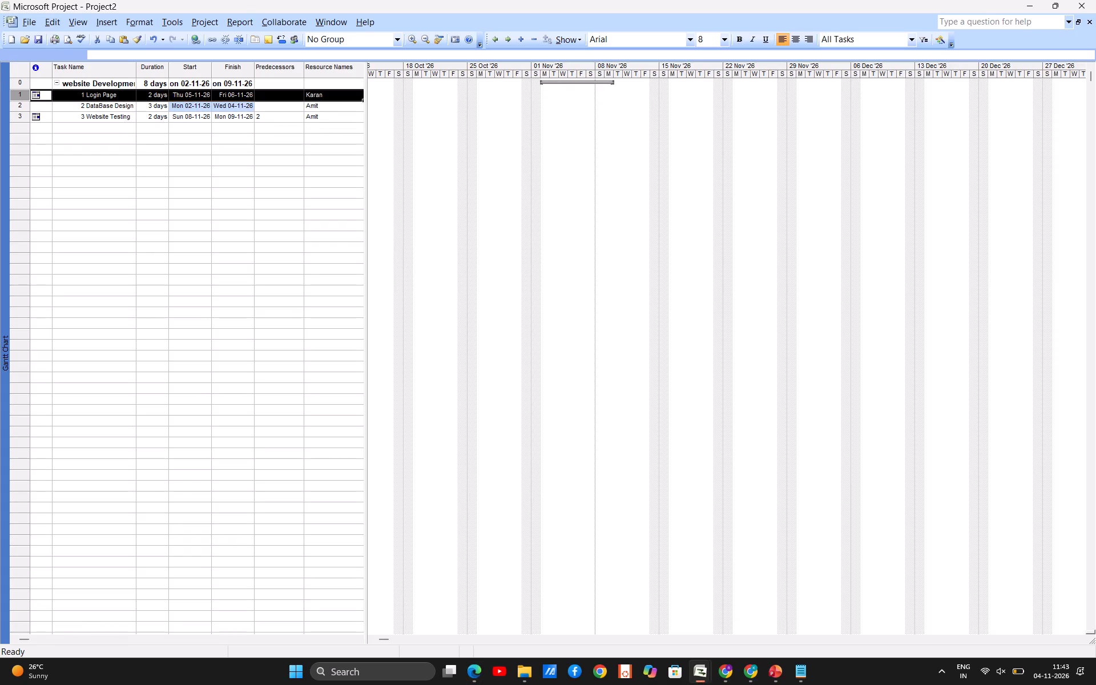
{"action": "left_click", "coordinate": [17, 115]}
{"action": "key", "text": "Delete"}
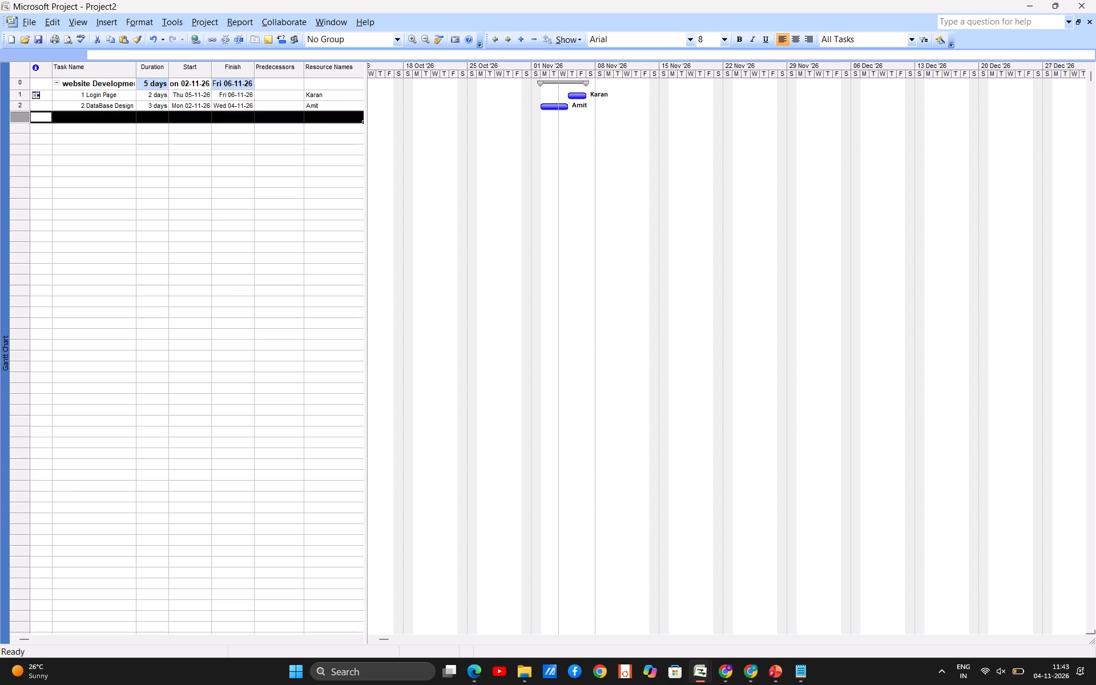
Insert a new task named Registraion Module between Login Page and DataBase Design.
{"action": "right_click", "coordinate": [15, 104]}
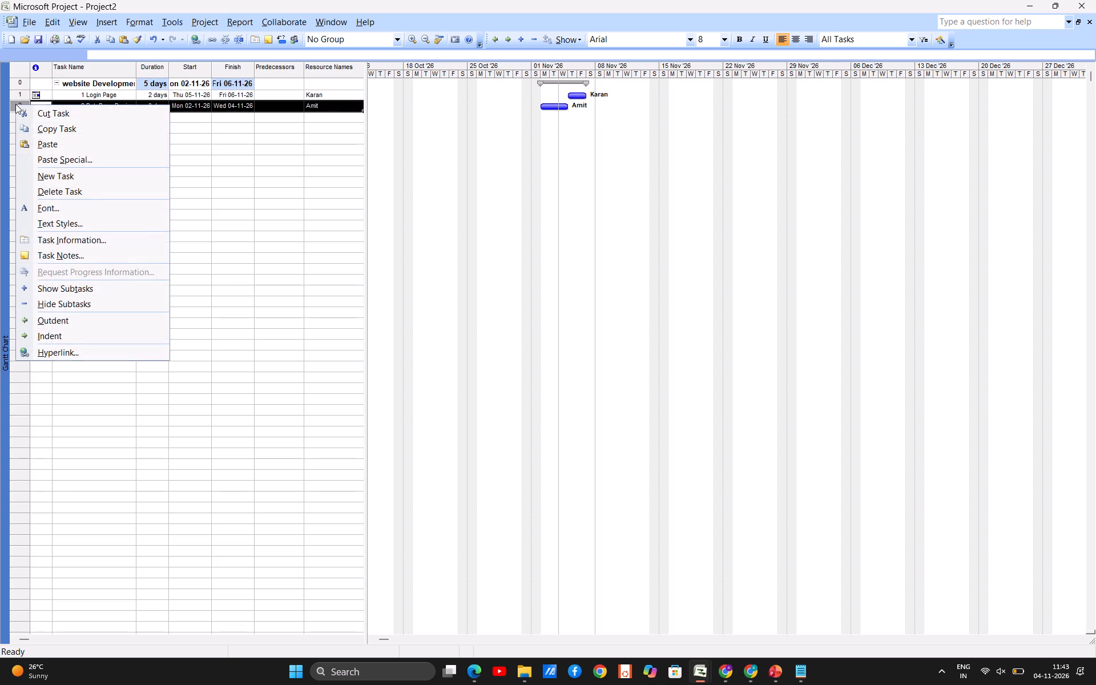
{"action": "left_click", "coordinate": [58, 174]}
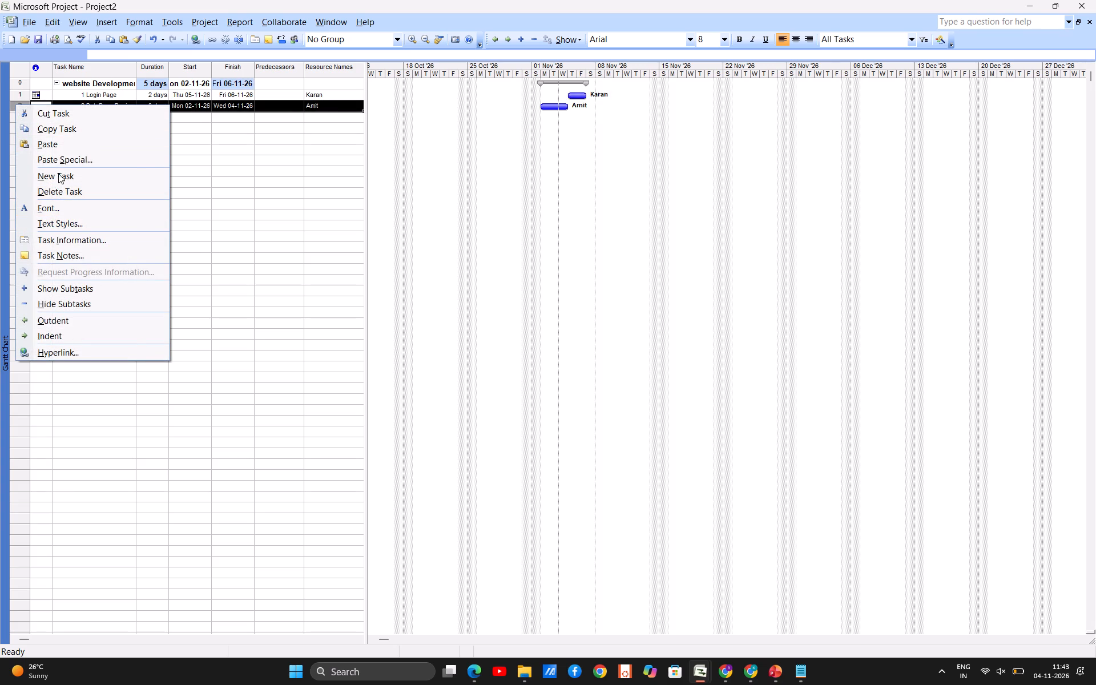
{"action": "left_click", "coordinate": [86, 108]}
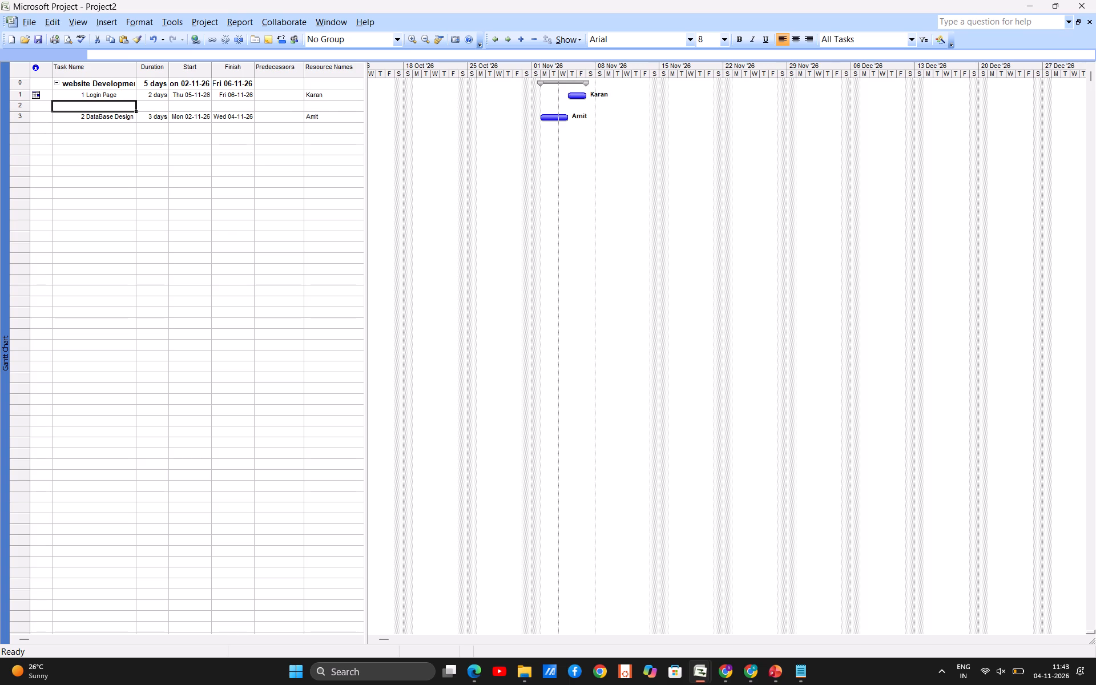
{"action": "type", "text": "gis"}
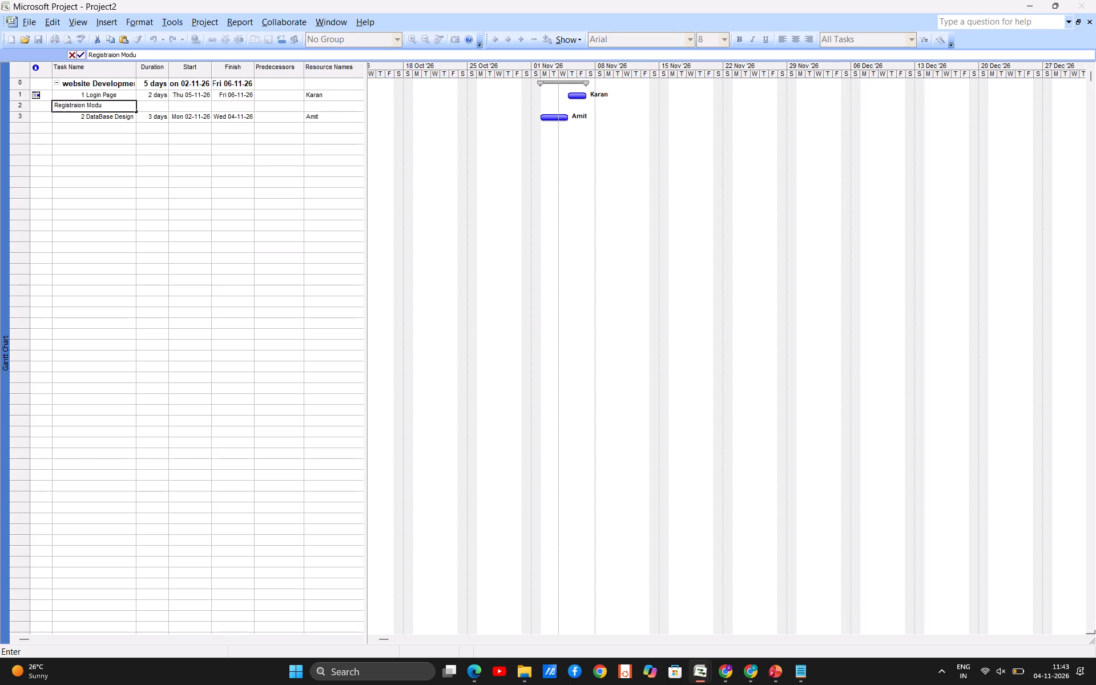
{"action": "key", "text": "Return"}
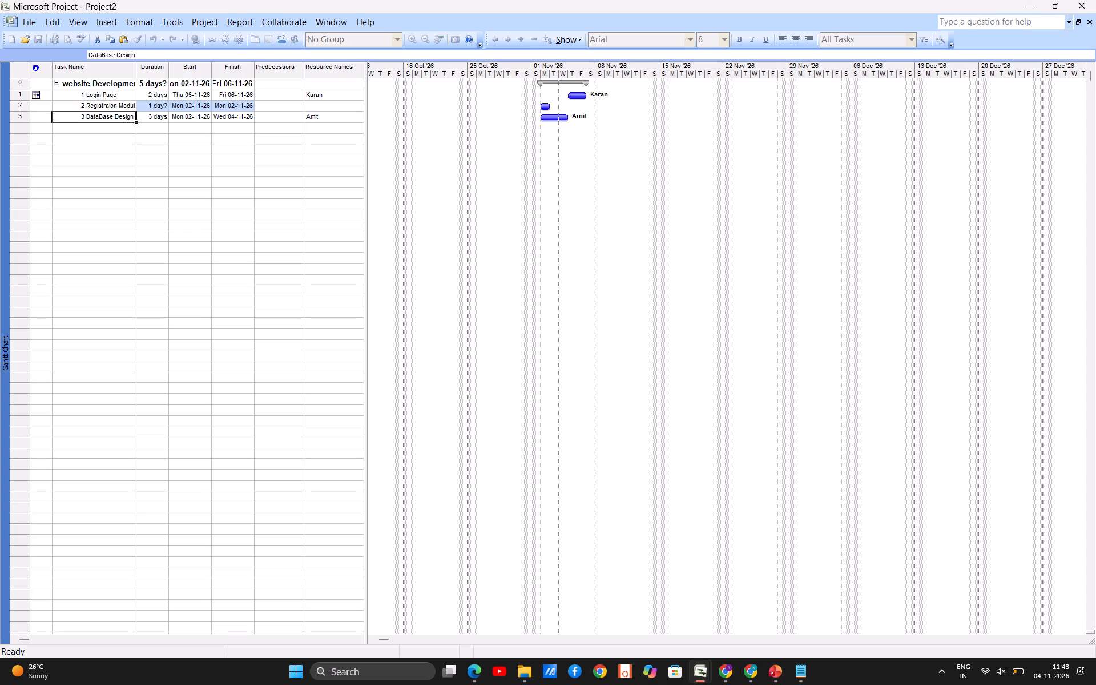
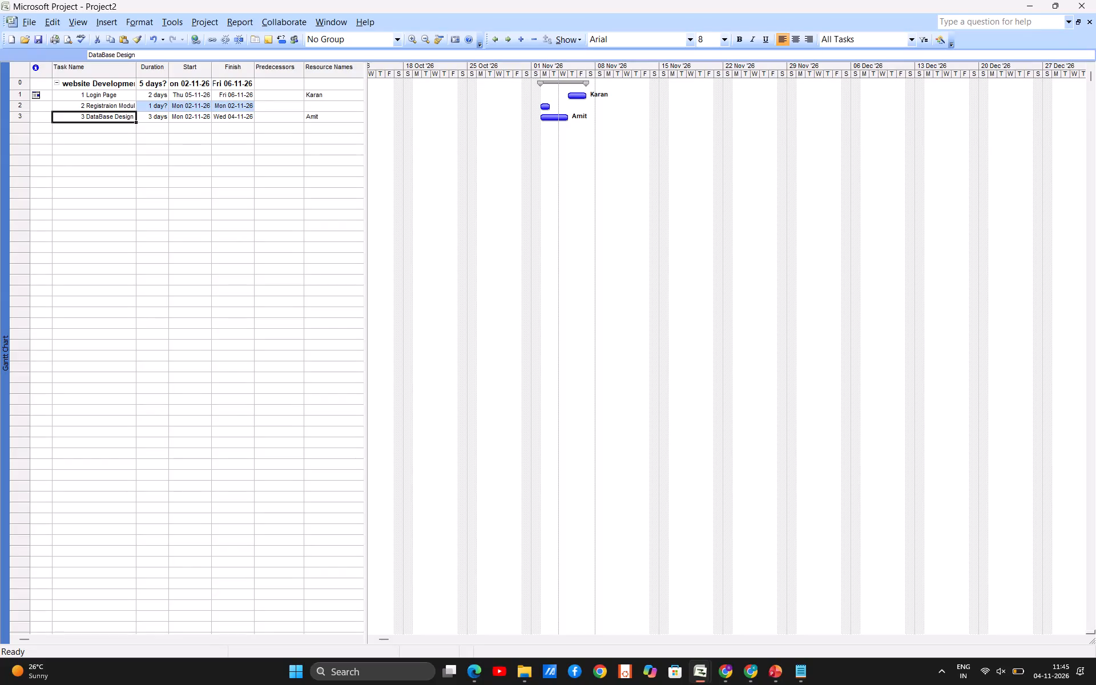
Set the durations to 4 days for Login Page, 3 days for Registraion Module and 2 days for DataBase Design.
{"action": "left_click", "coordinate": [162, 95]}
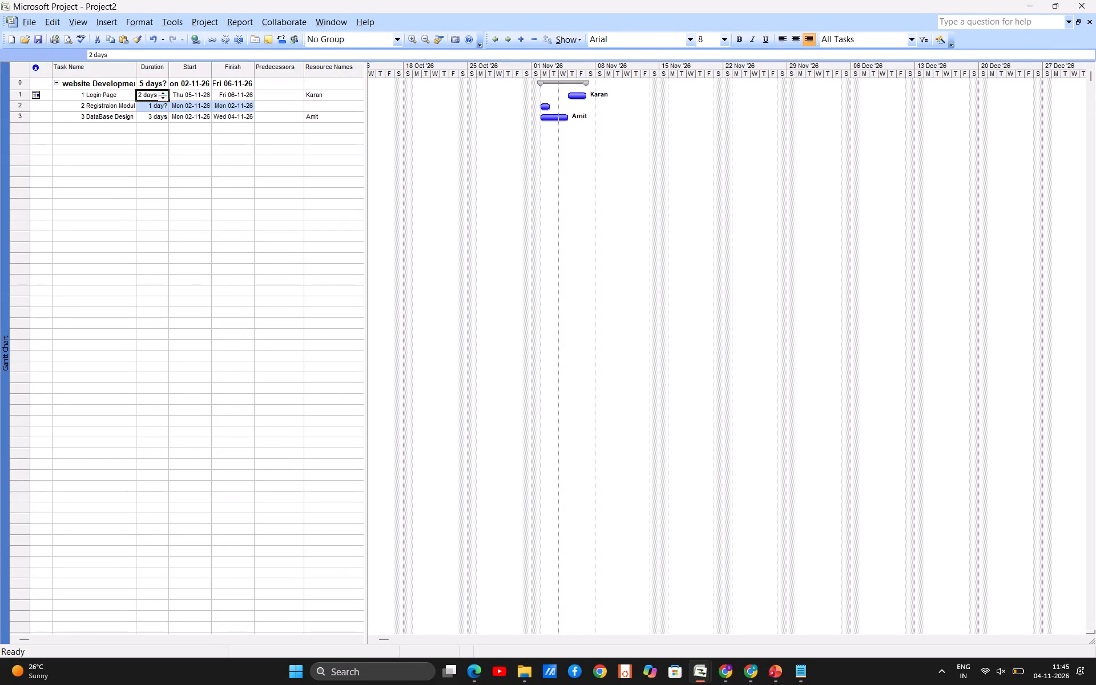
{"action": "left_click", "coordinate": [167, 91]}
{"action": "left_click", "coordinate": [167, 91]}
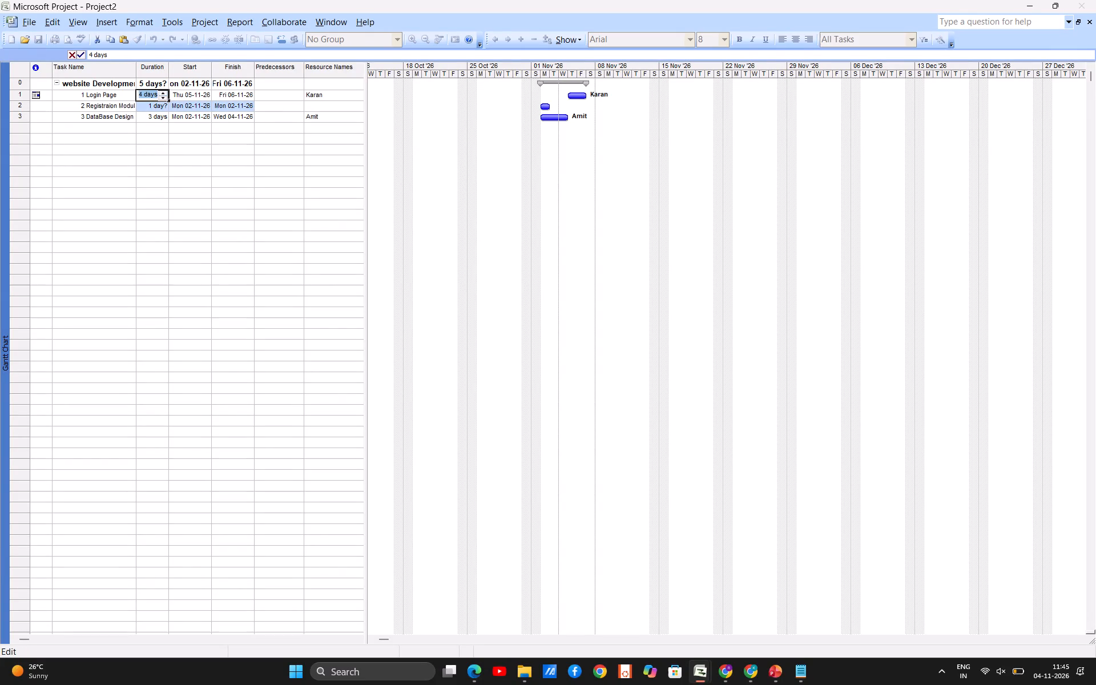
{"action": "left_click", "coordinate": [152, 101]}
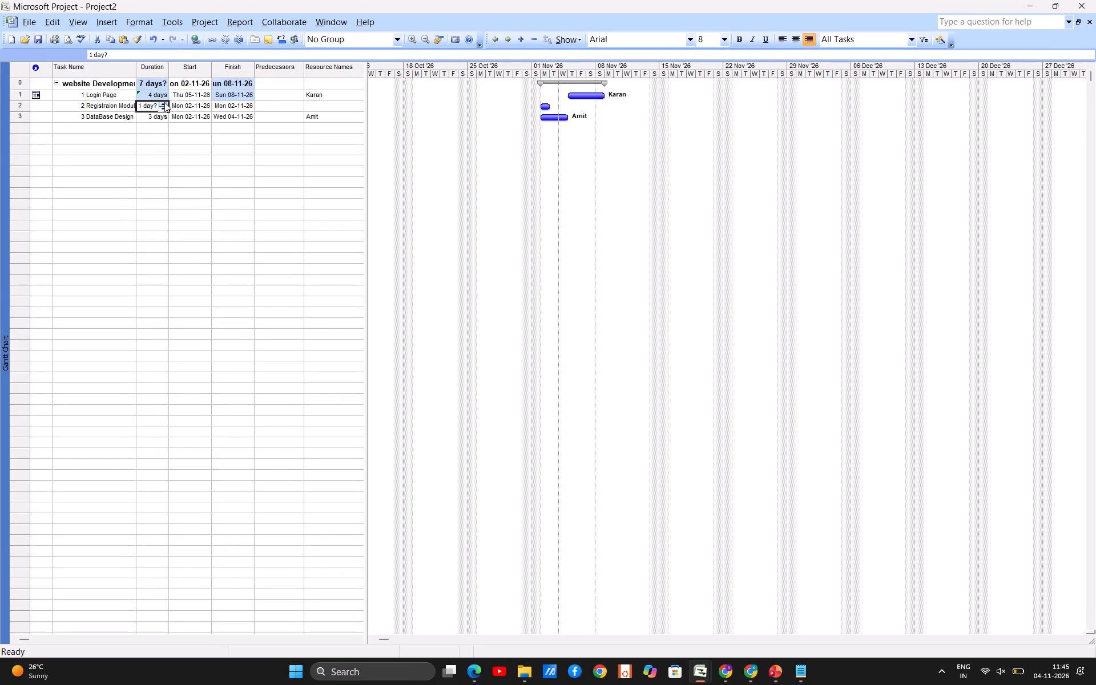
{"action": "double_click", "coordinate": [164, 102]}
{"action": "left_click", "coordinate": [149, 116]}
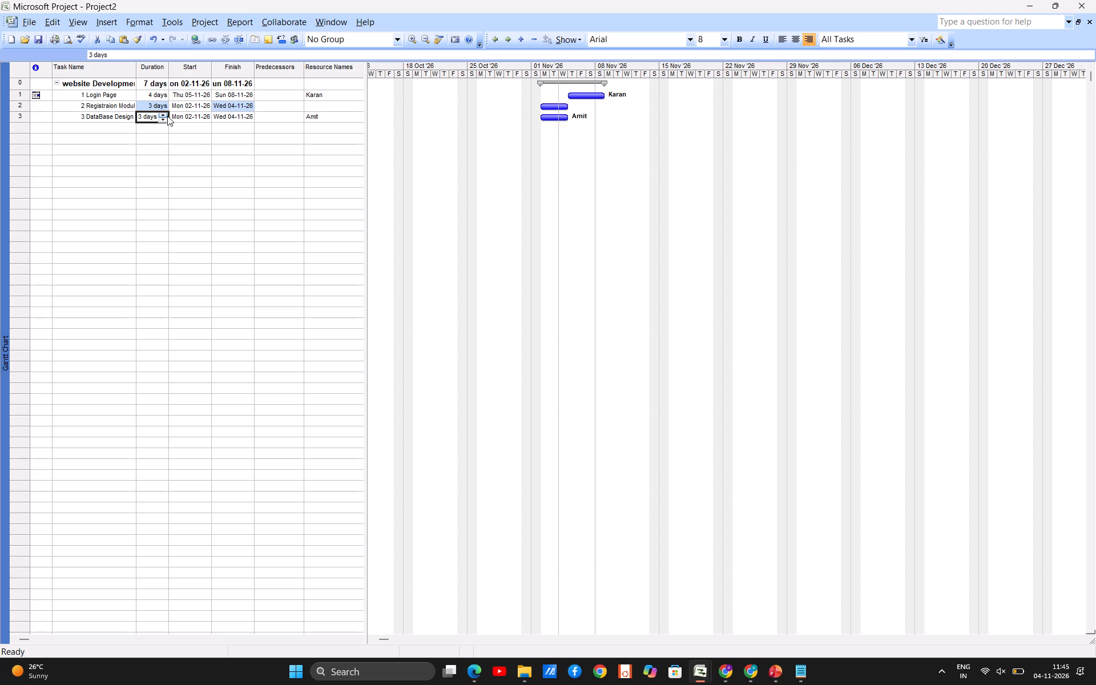
{"action": "left_click", "coordinate": [164, 120]}
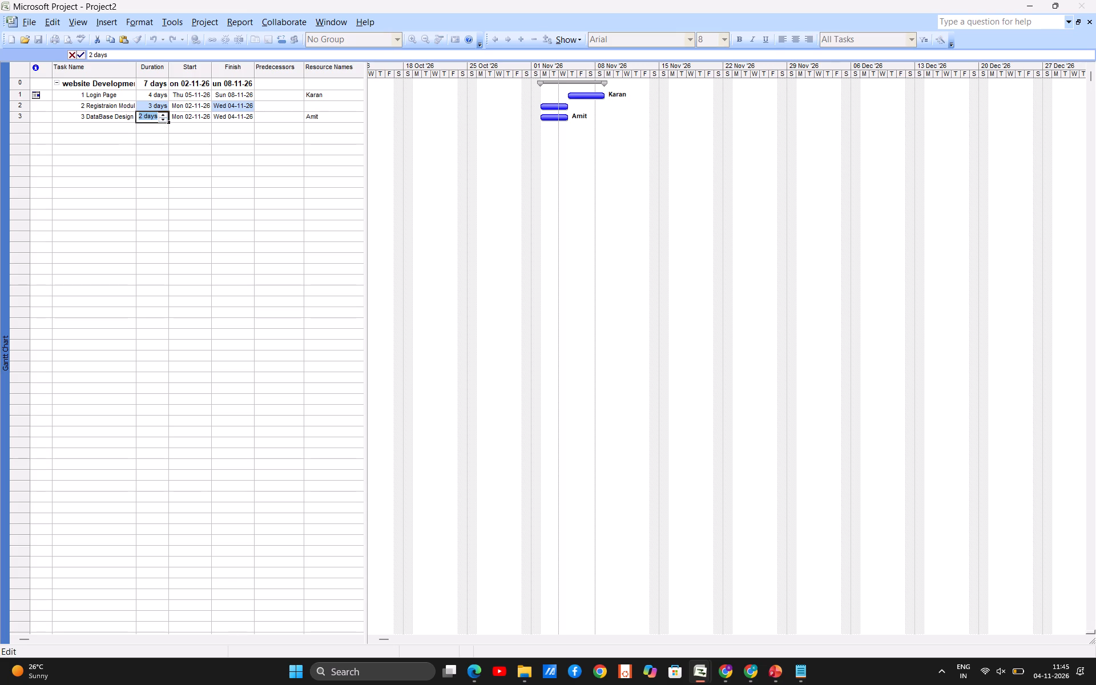
Set the Login Page task's start date to Monday 02-11-26.
{"action": "left_click", "coordinate": [194, 95]}
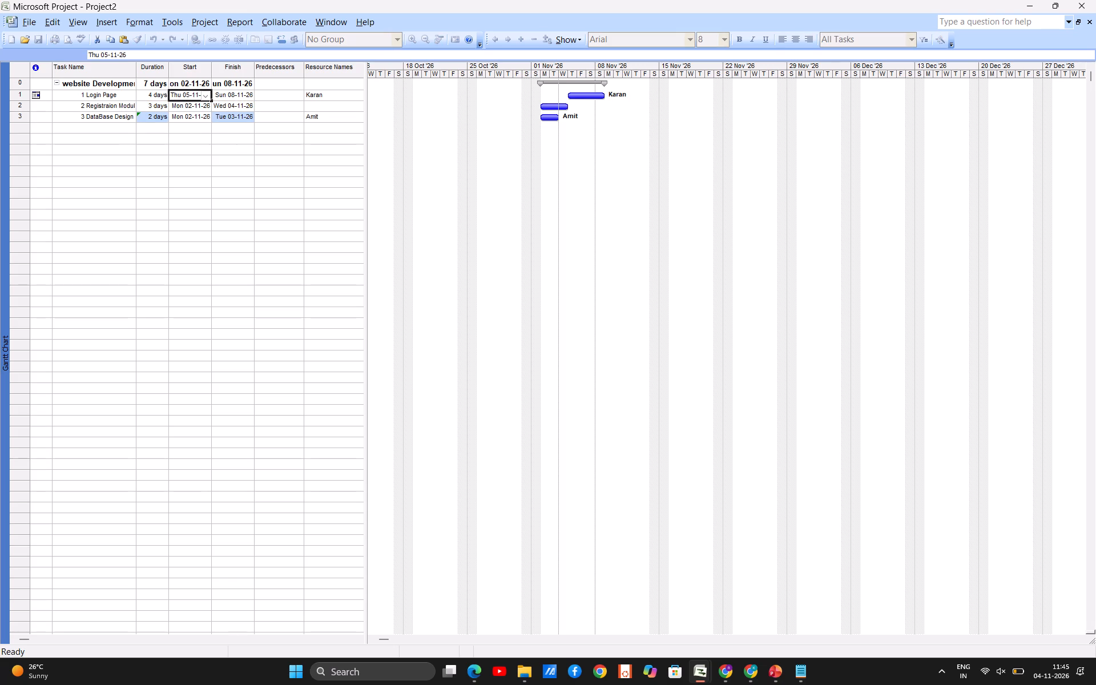
{"action": "left_click", "coordinate": [207, 92]}
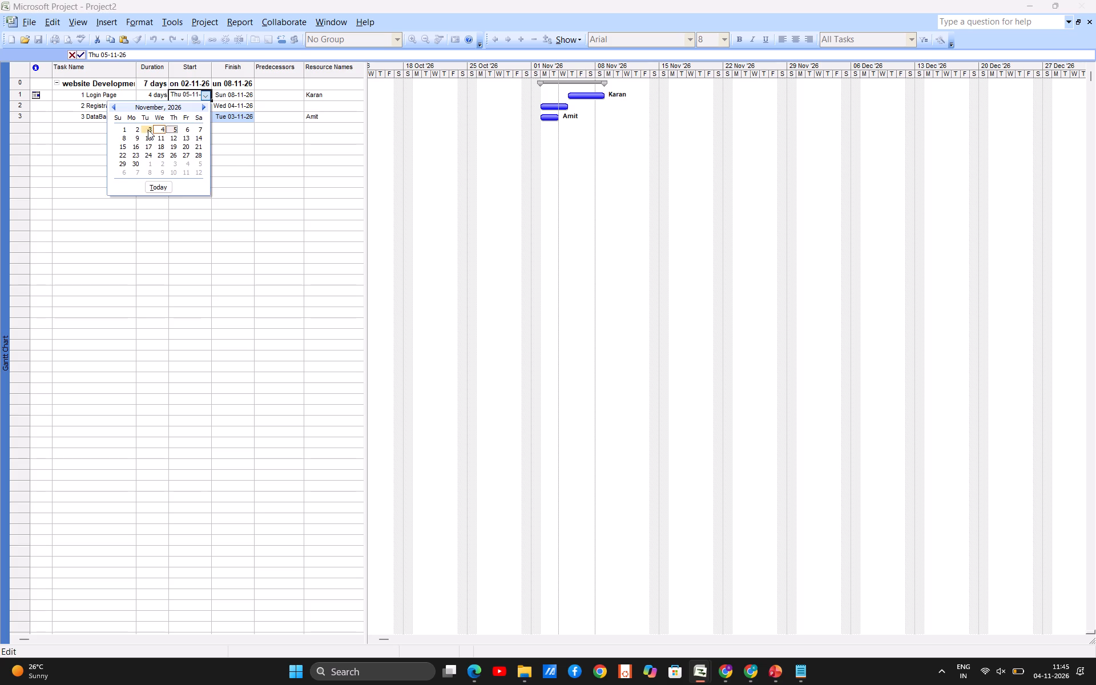
{"action": "left_click", "coordinate": [136, 129]}
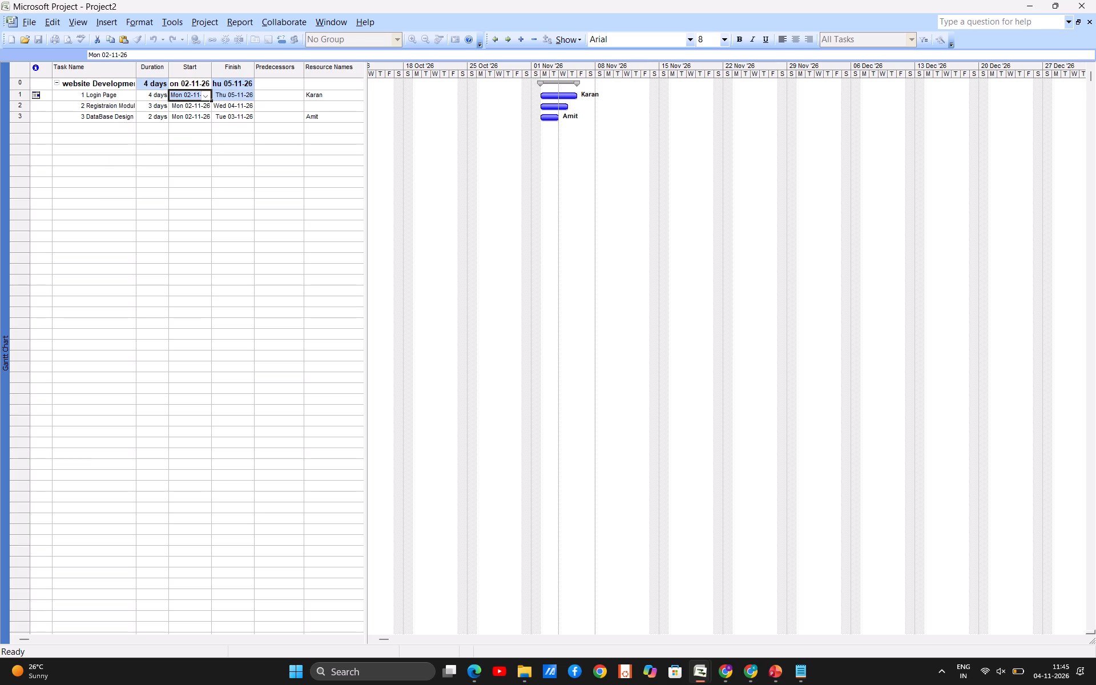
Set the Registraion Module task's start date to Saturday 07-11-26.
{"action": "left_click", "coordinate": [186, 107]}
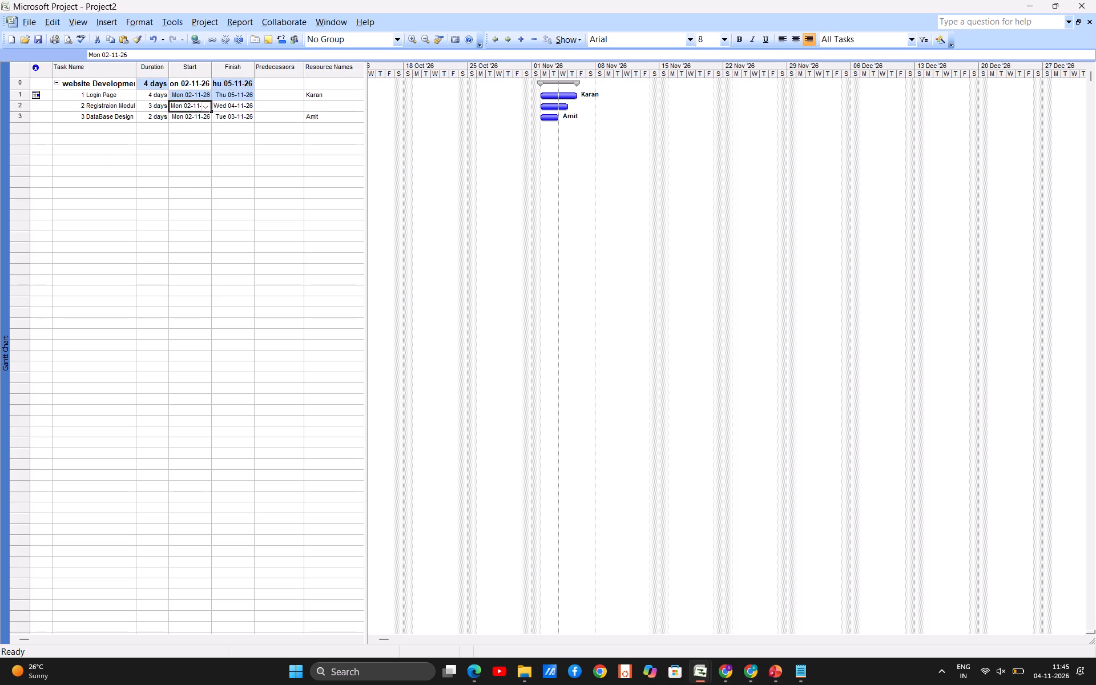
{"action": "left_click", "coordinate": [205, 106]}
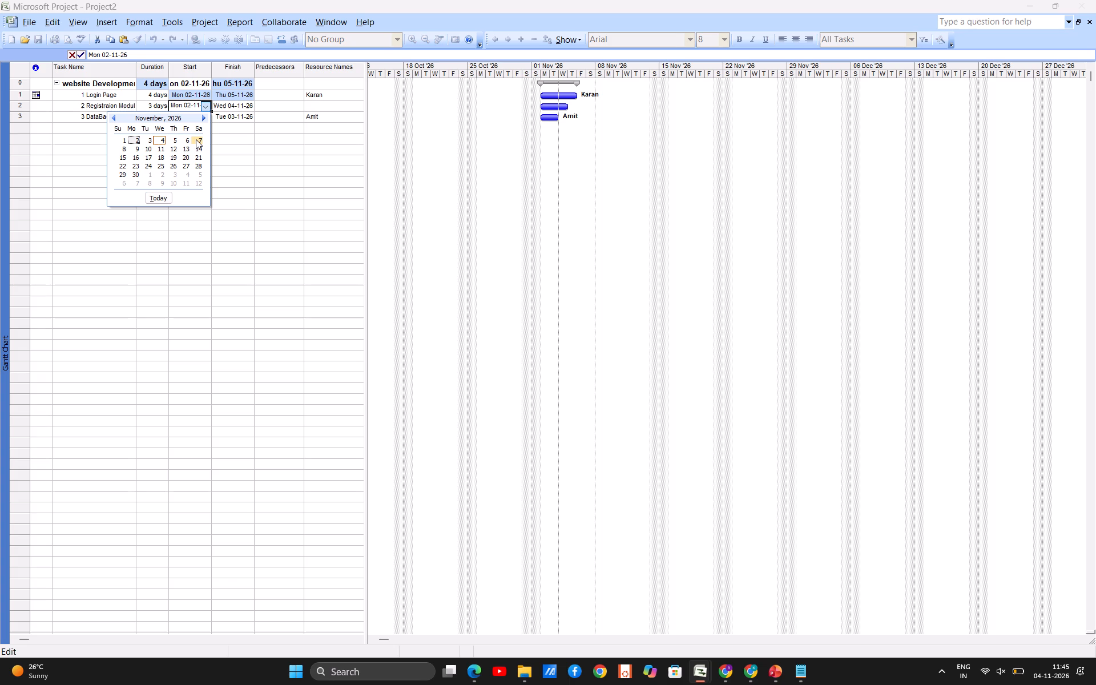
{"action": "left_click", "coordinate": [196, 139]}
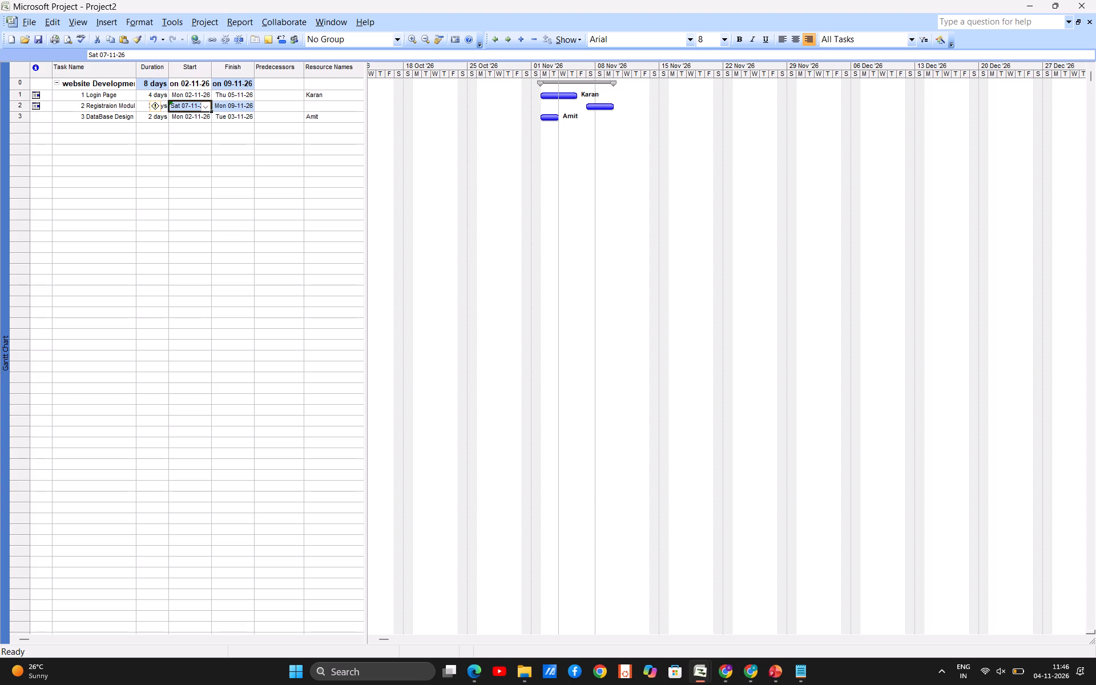
Move the Registraion Module task's start date to Friday 06-11-26 without adding a link to Login Page.
{"action": "left_click", "coordinate": [207, 106]}
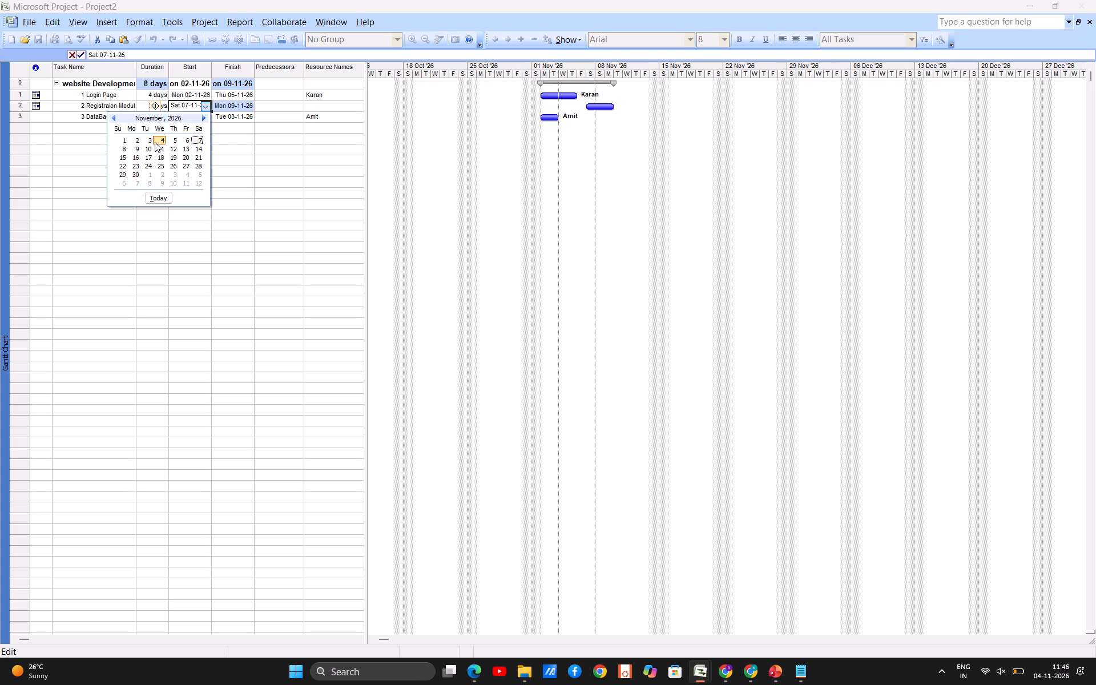
{"action": "left_click", "coordinate": [186, 142]}
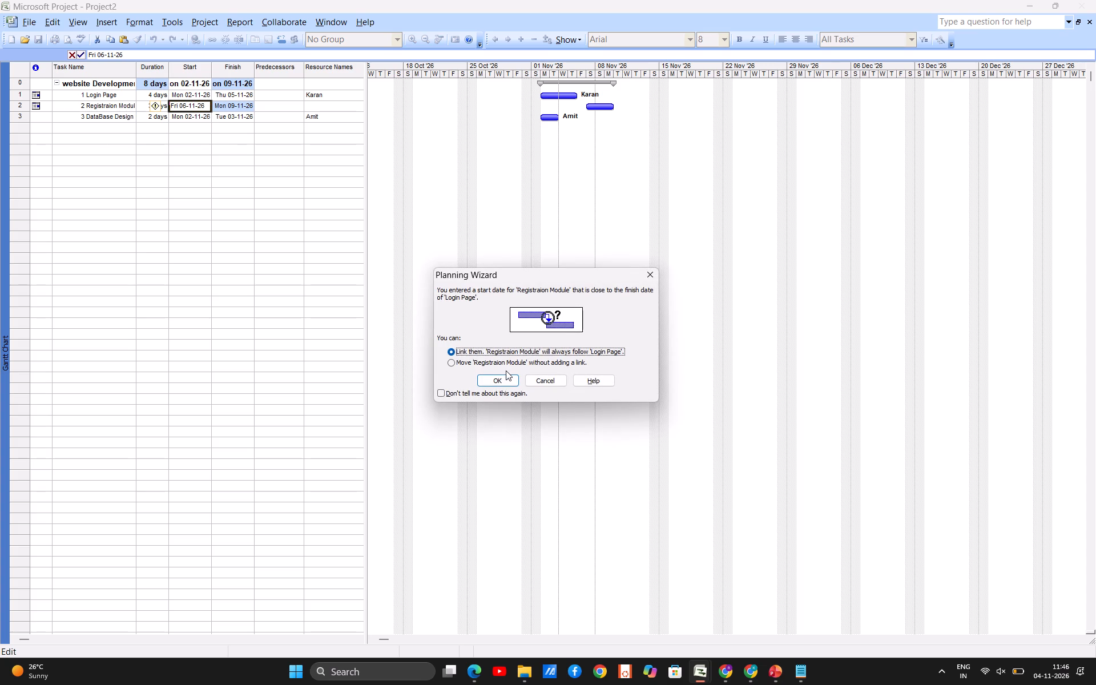
{"action": "left_click", "coordinate": [454, 364]}
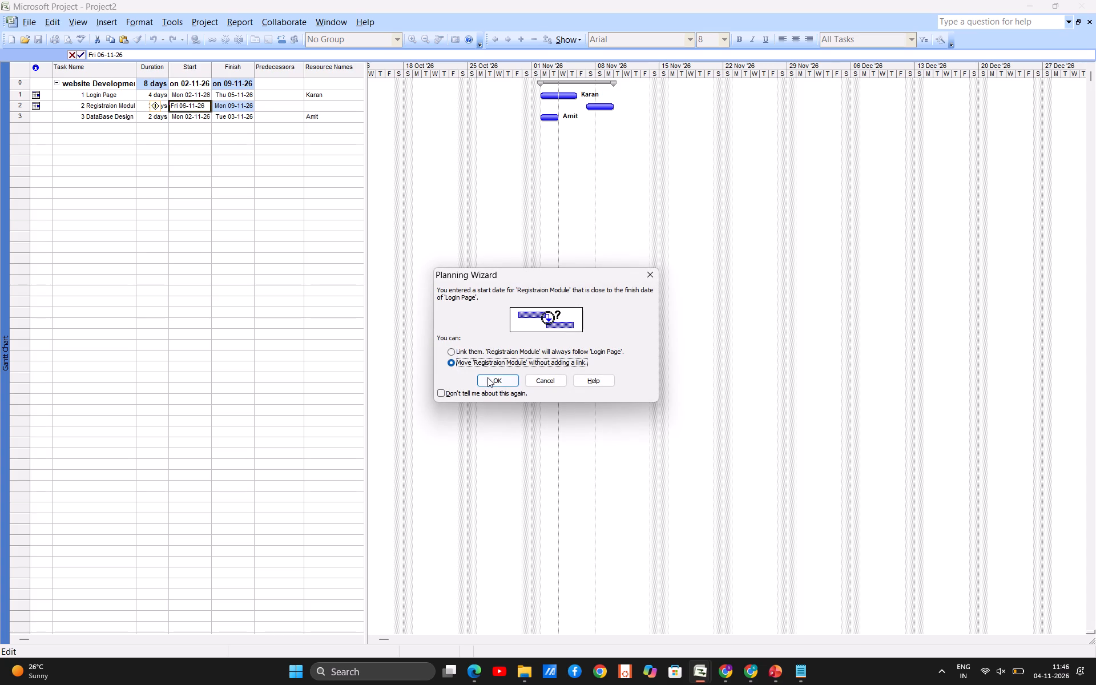
{"action": "left_click", "coordinate": [494, 383]}
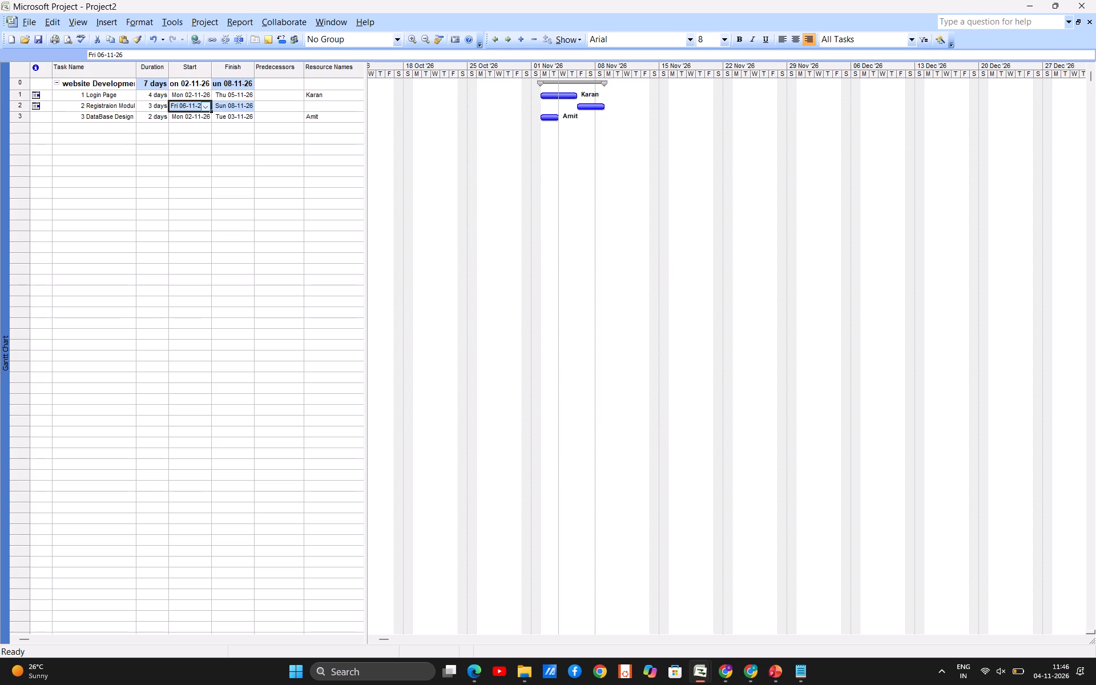
Check the resources for overallocation in the Resource Sheet view and return to the Gantt Chart.
{"action": "left_click", "coordinate": [83, 23]}
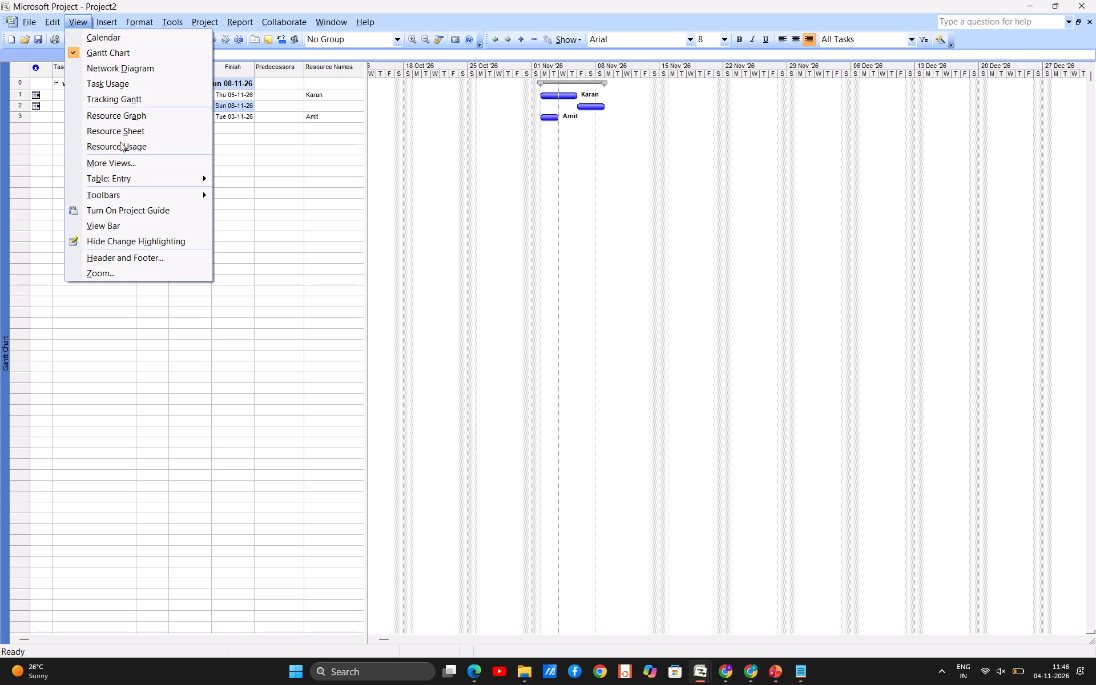
{"action": "left_click", "coordinate": [124, 127]}
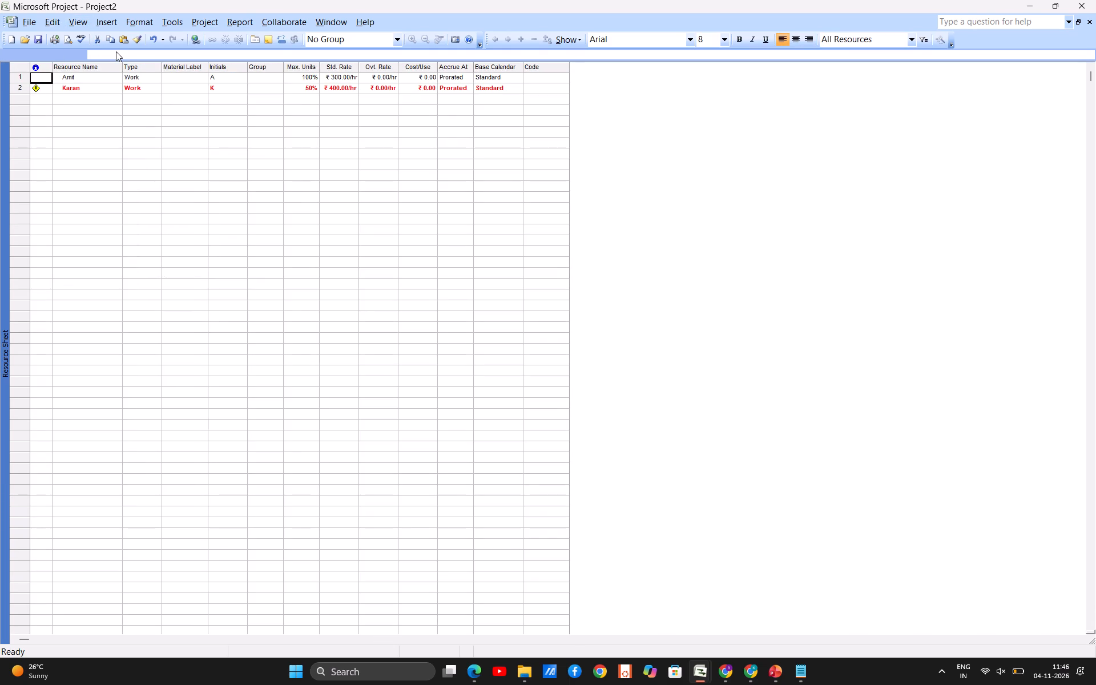
{"action": "left_click", "coordinate": [78, 21]}
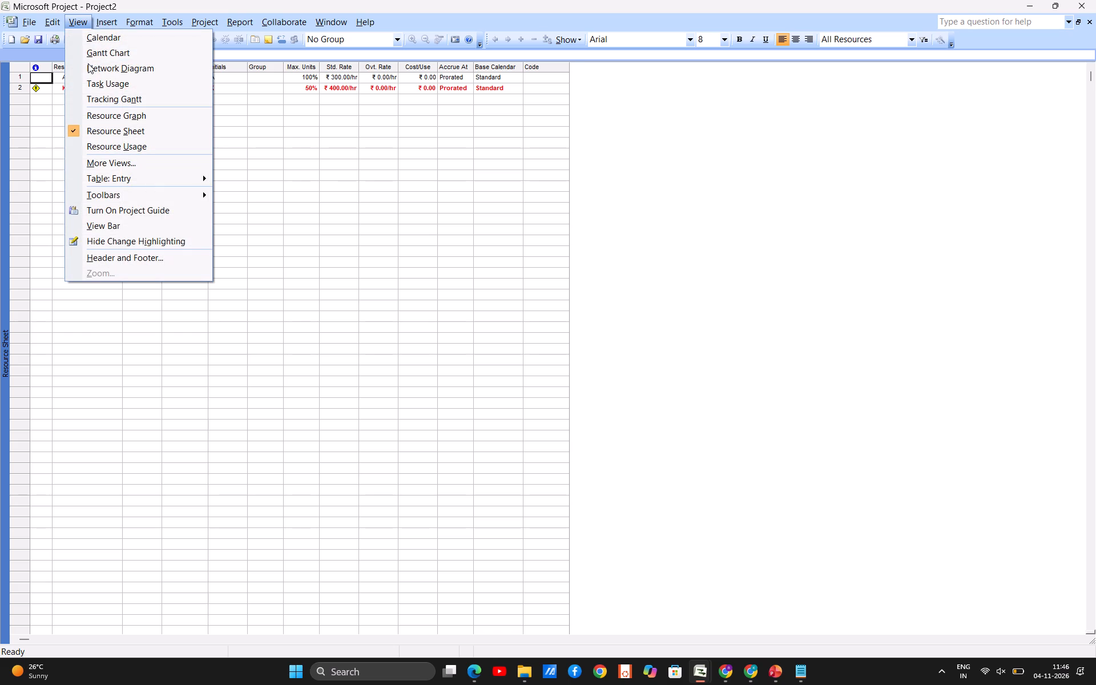
{"action": "left_click", "coordinate": [114, 49]}
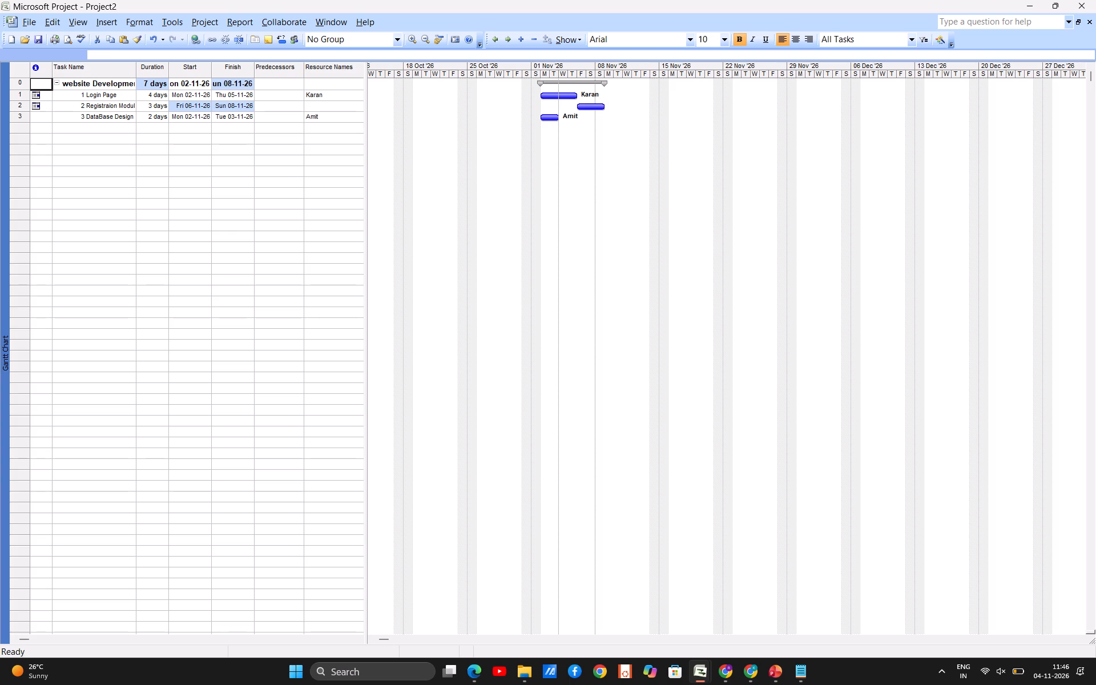
Assign the resource Karan to the Registraion Module task.
{"action": "left_click", "coordinate": [331, 106]}
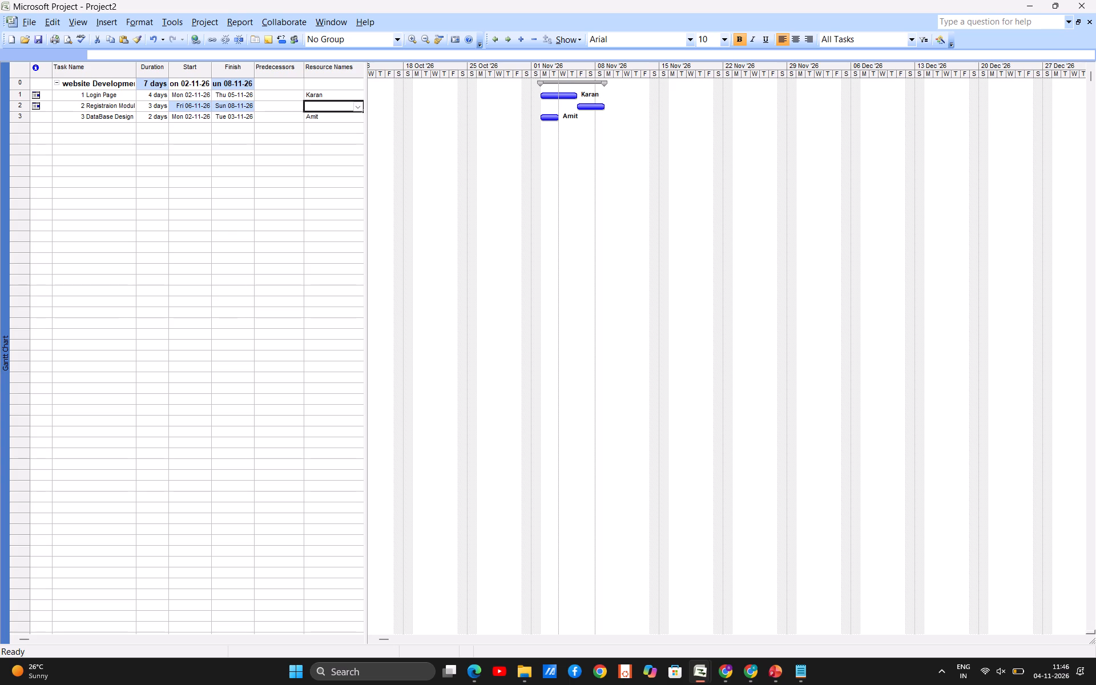
{"action": "left_click", "coordinate": [358, 108]}
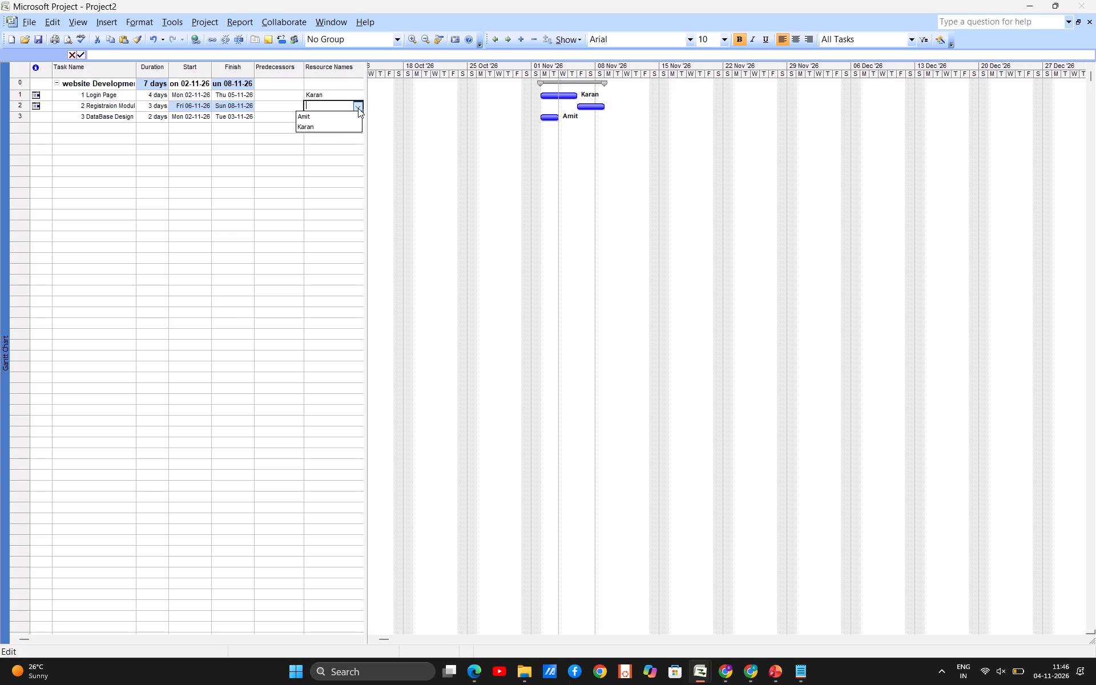
{"action": "left_click", "coordinate": [316, 127]}
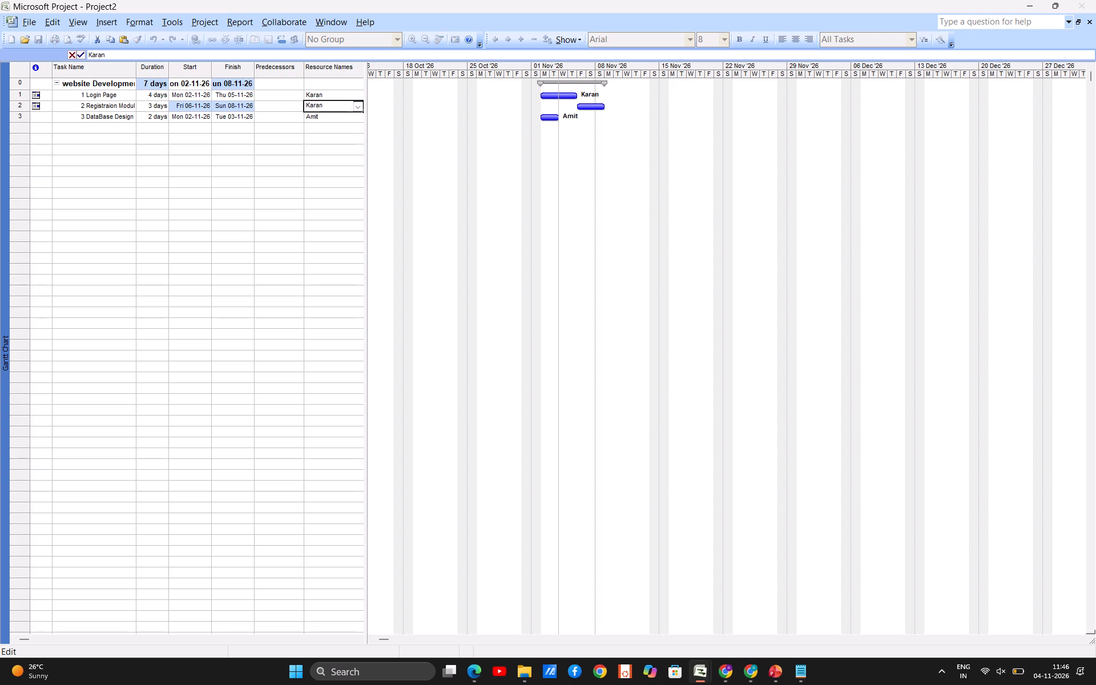
{"action": "left_click", "coordinate": [103, 21]}
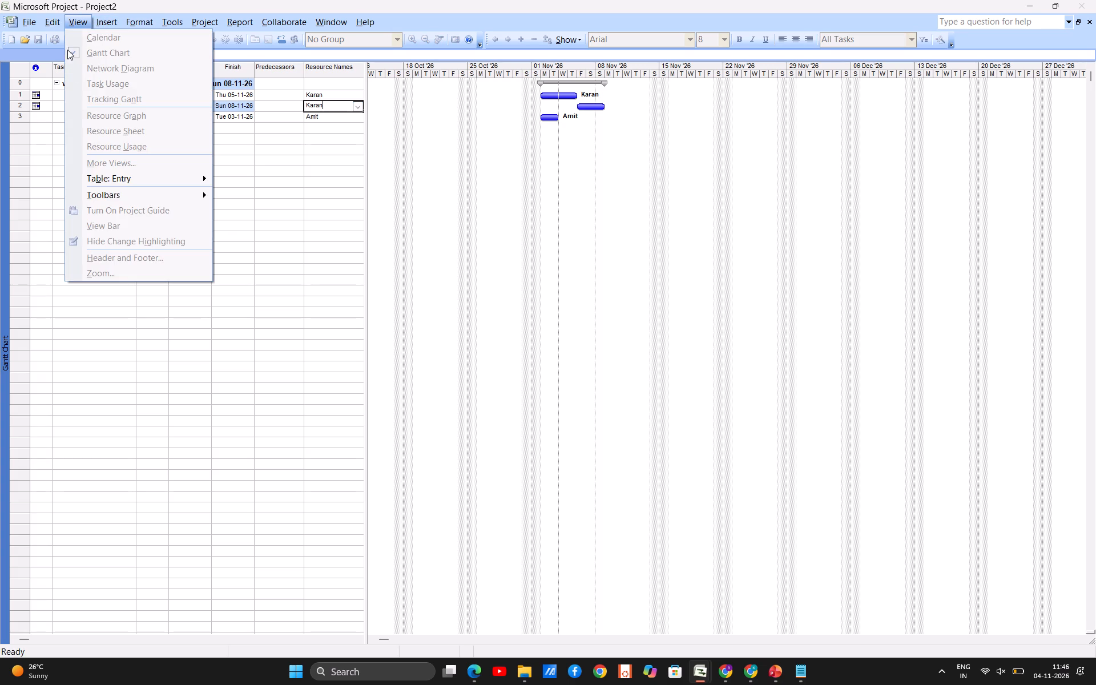
{"action": "left_click", "coordinate": [286, 220]}
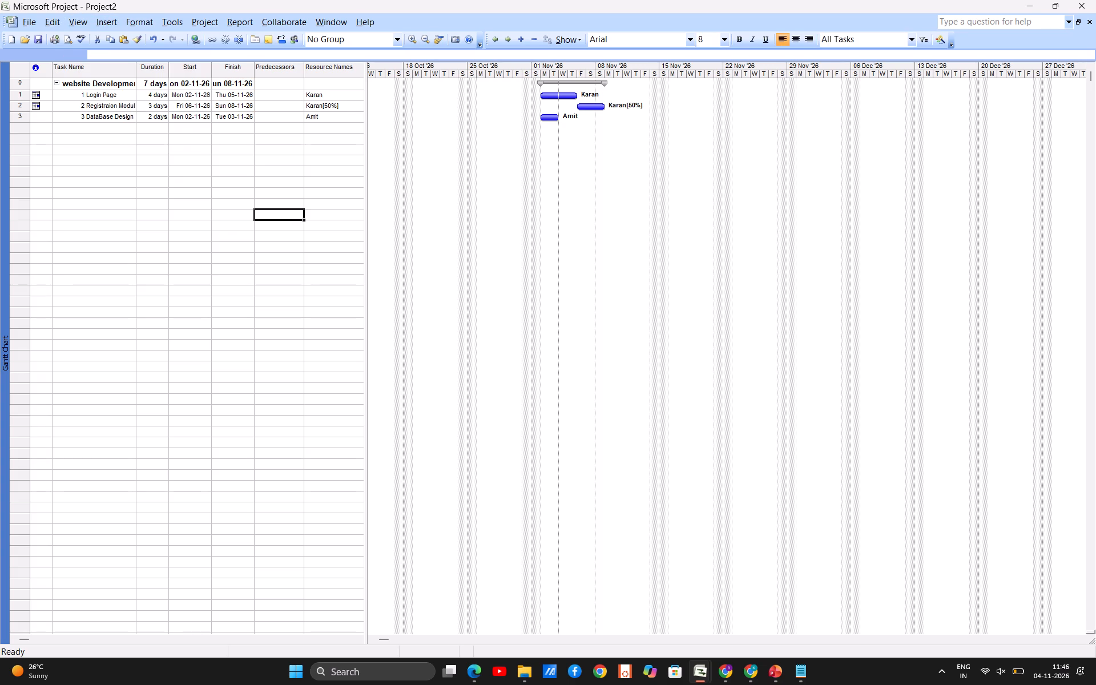